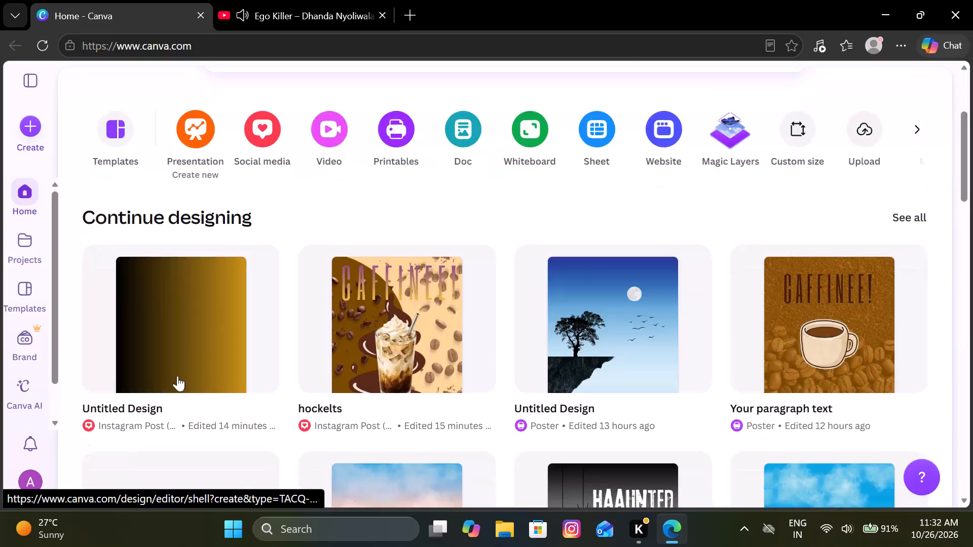
Open the recent untitled Instagram post design that has the black-to-gold gradient background.
scroll(182, 372, "up", 1)
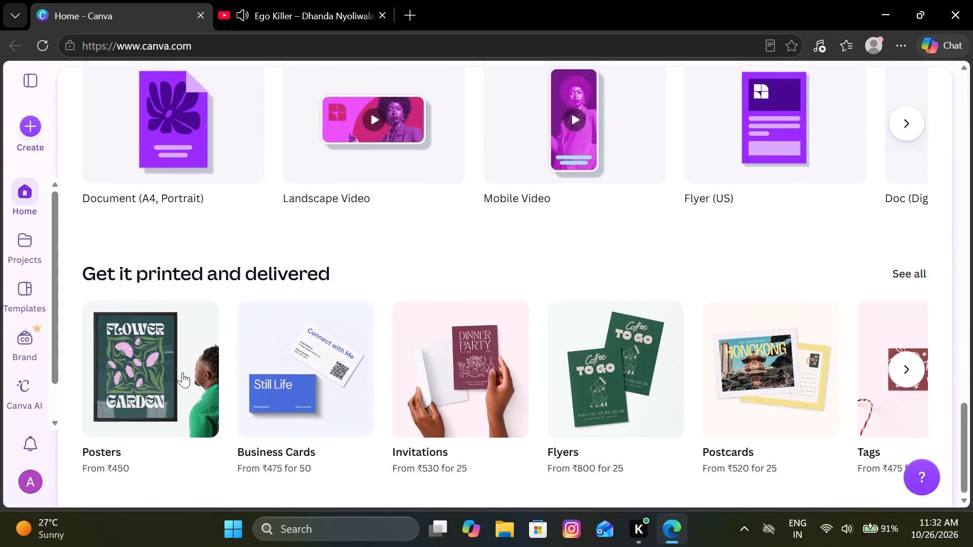
scroll(182, 372, "up", 1)
scroll(182, 372, "down", 1)
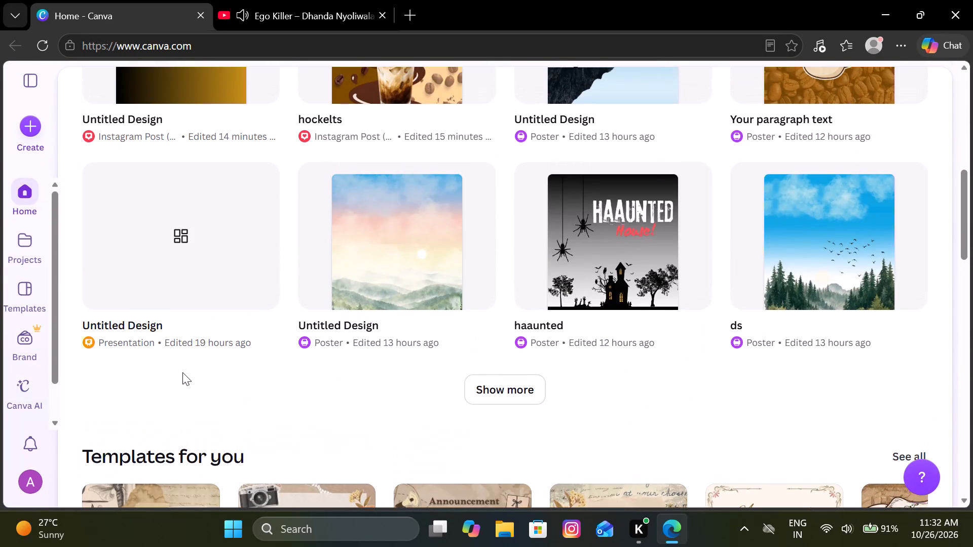
scroll(182, 372, "down", 1)
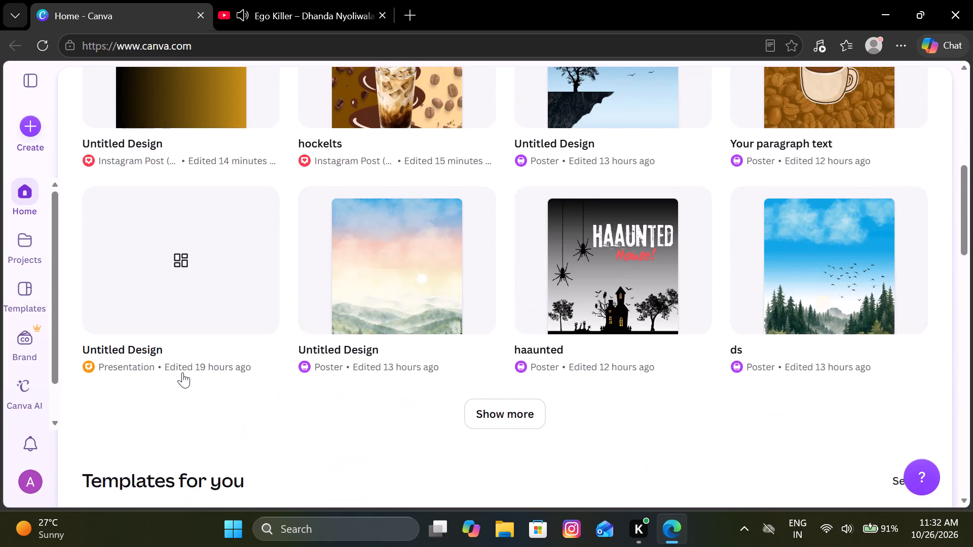
scroll(182, 372, "down", 1)
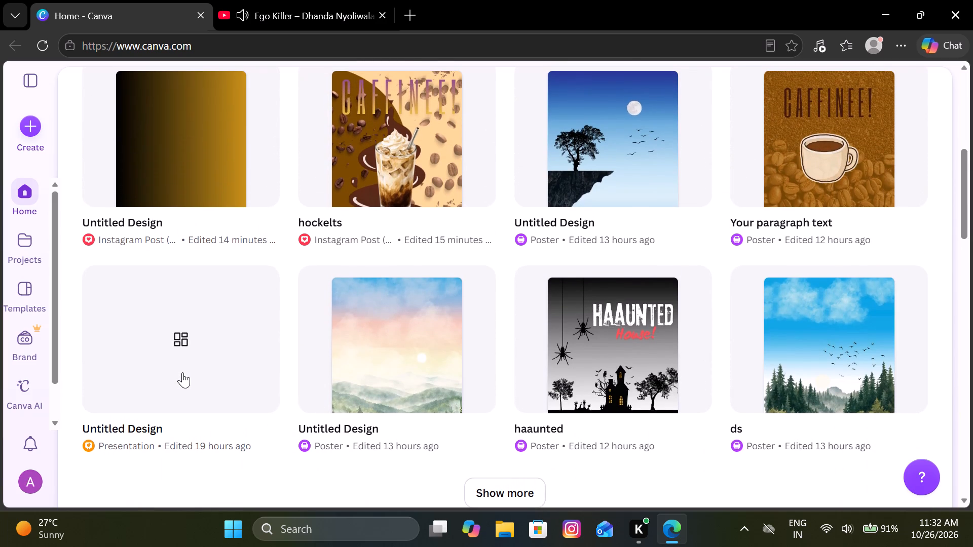
scroll(182, 372, "down", 1)
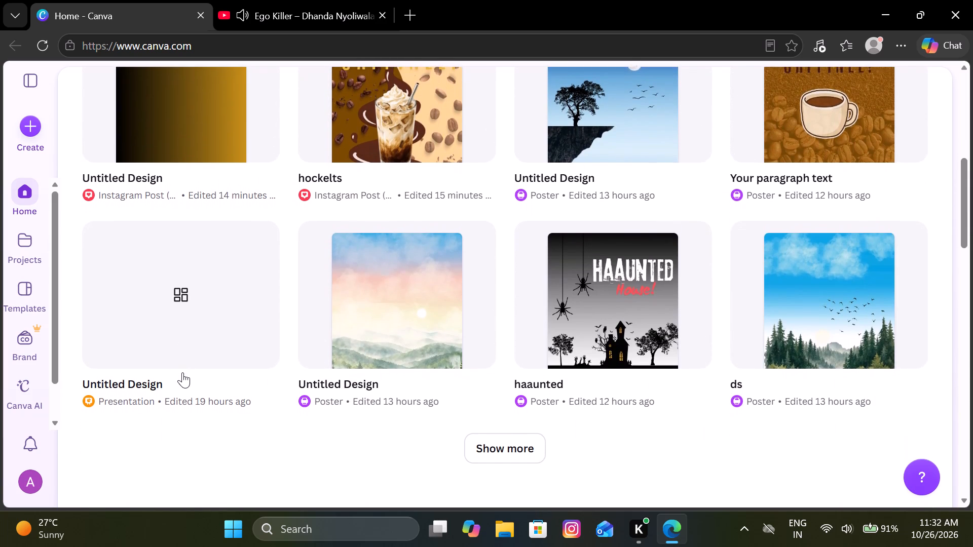
scroll(182, 372, "down", 1)
scroll(182, 372, "up", 1)
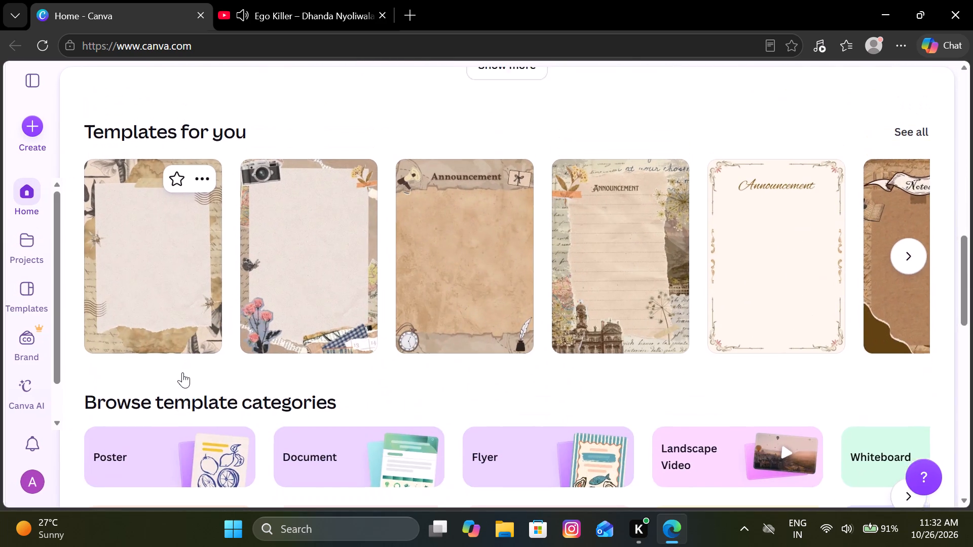
scroll(182, 372, "up", 1)
left_click(156, 200)
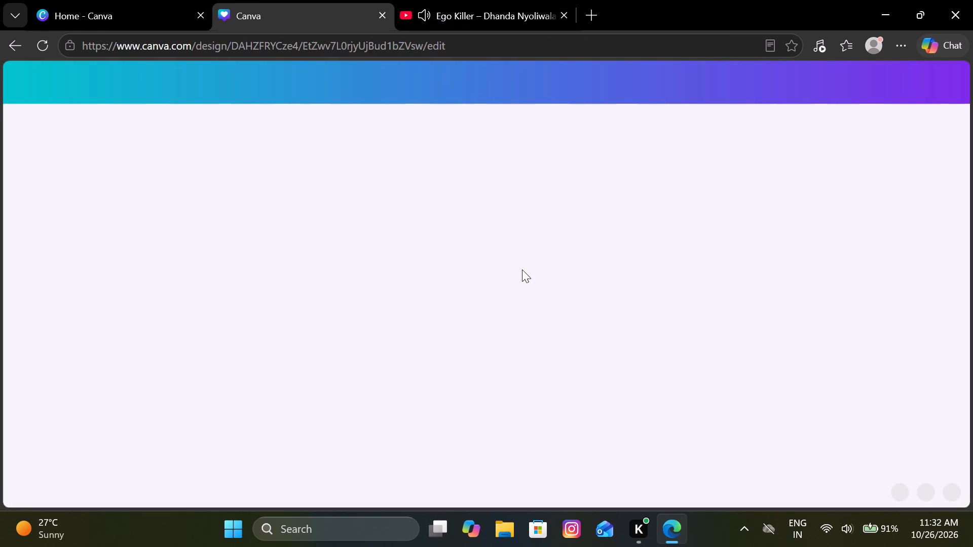
Change the page background's black-and-gold gradient to the radial style with black at the centre.
left_click(522, 269)
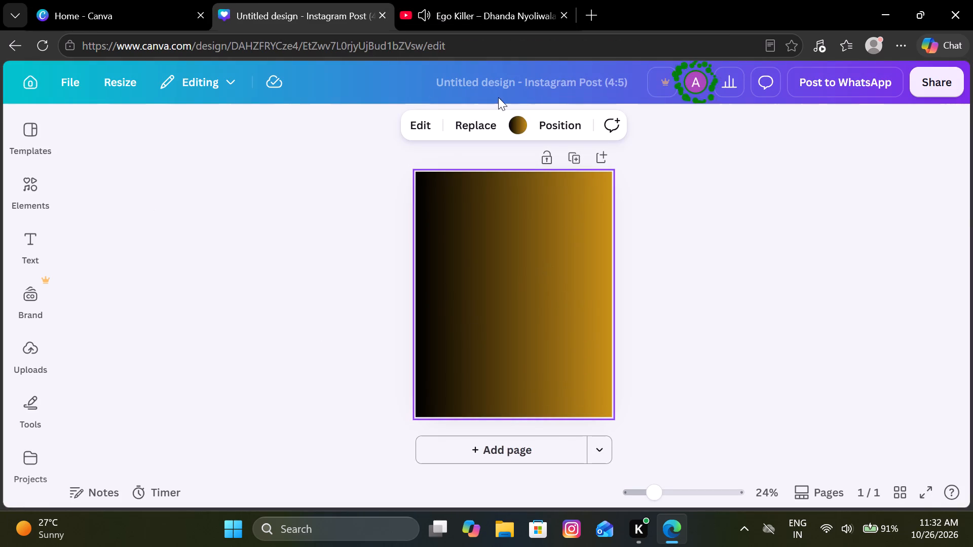
left_click(509, 126)
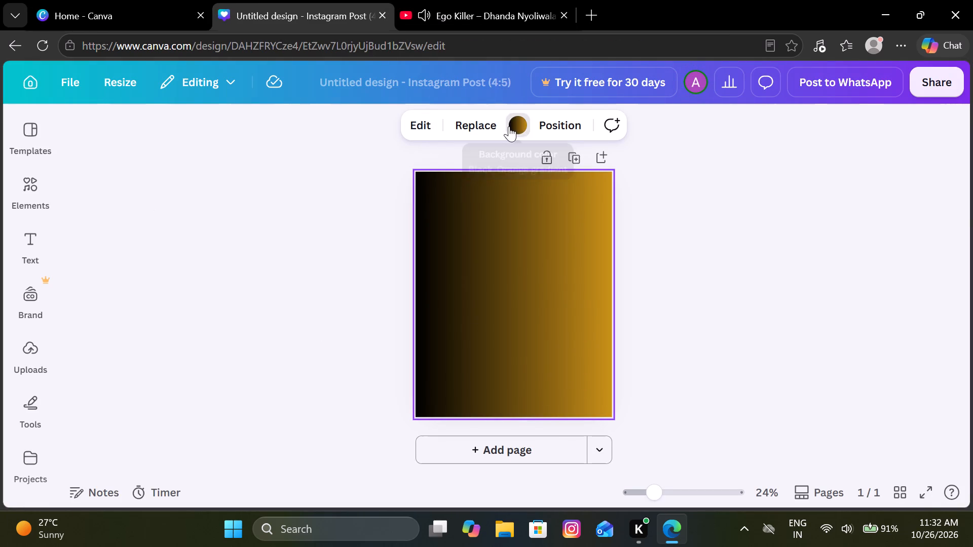
left_click(73, 248)
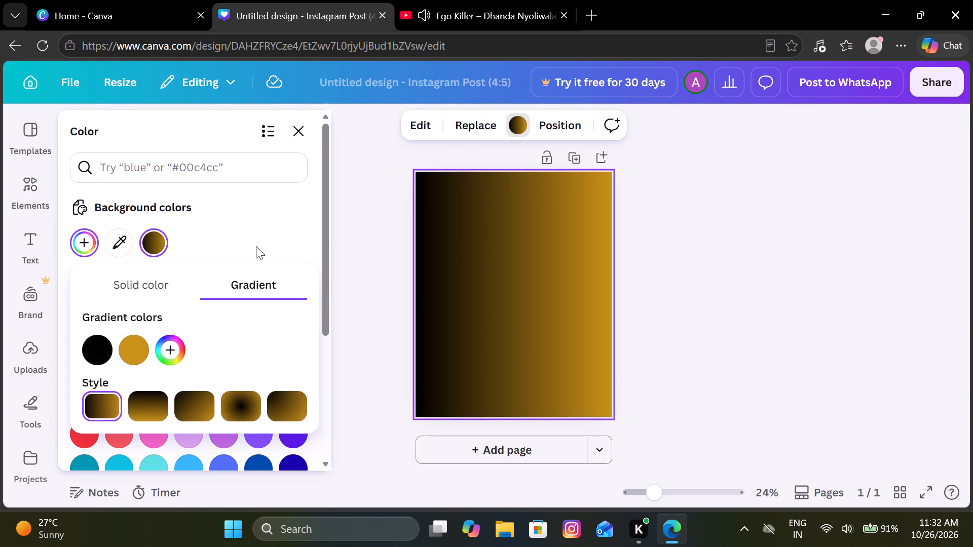
scroll(265, 375, "down", 3)
left_click(238, 405)
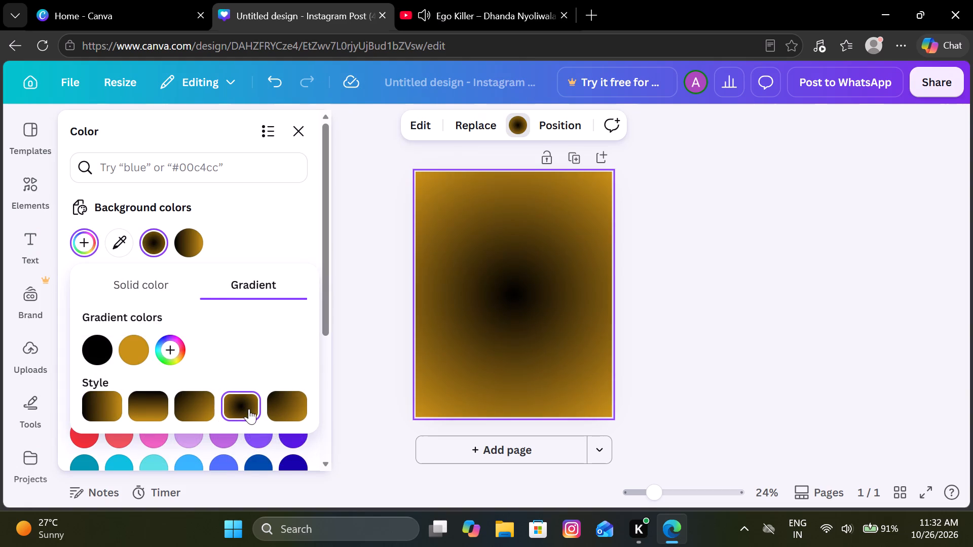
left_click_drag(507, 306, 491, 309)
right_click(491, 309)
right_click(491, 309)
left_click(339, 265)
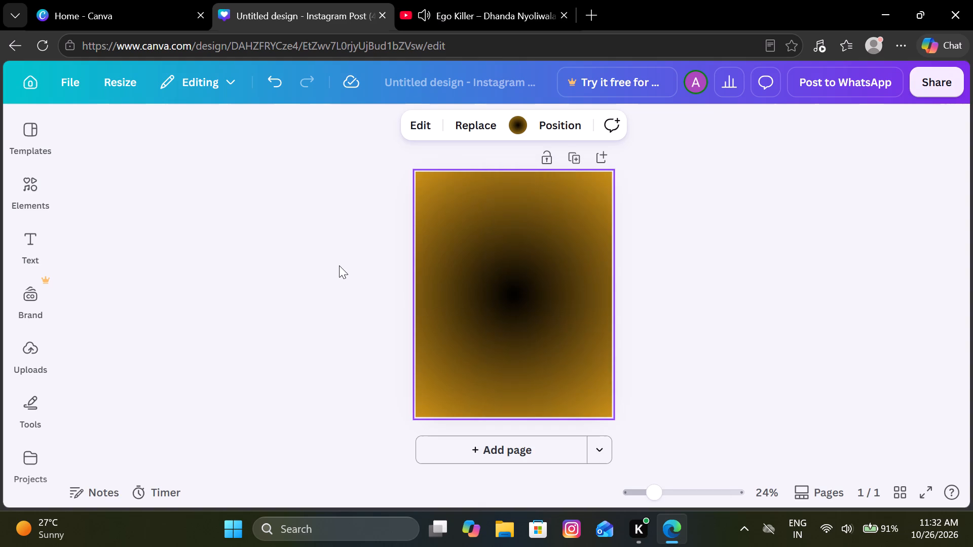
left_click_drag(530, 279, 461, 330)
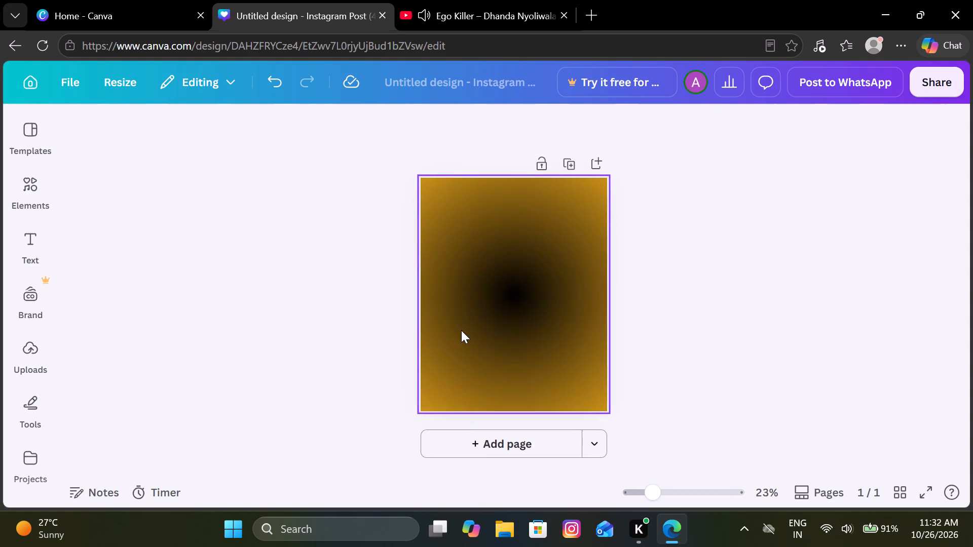
Open the elements library for the design.
left_click(29, 184)
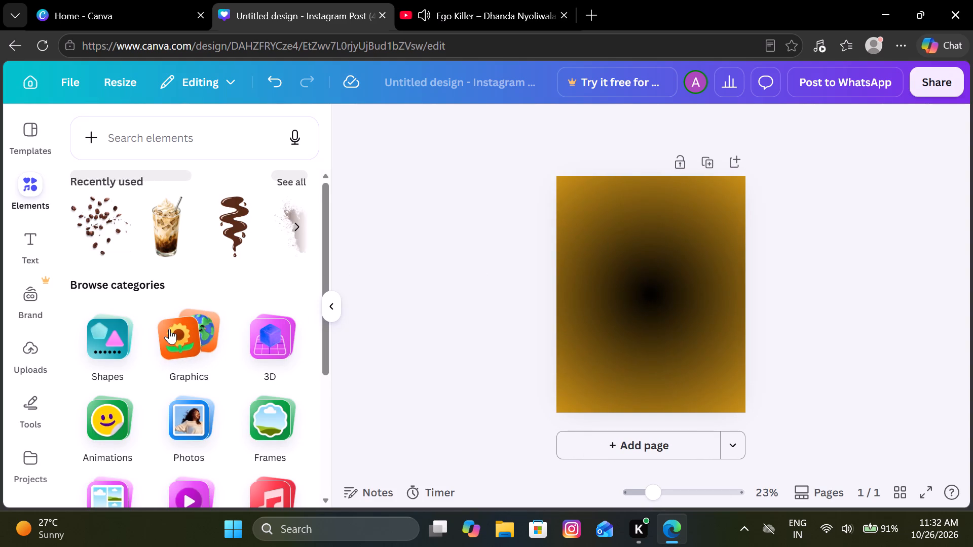
Add the recently used pile of roasted coffee beans graphic to the page.
scroll(169, 329, "up", 1)
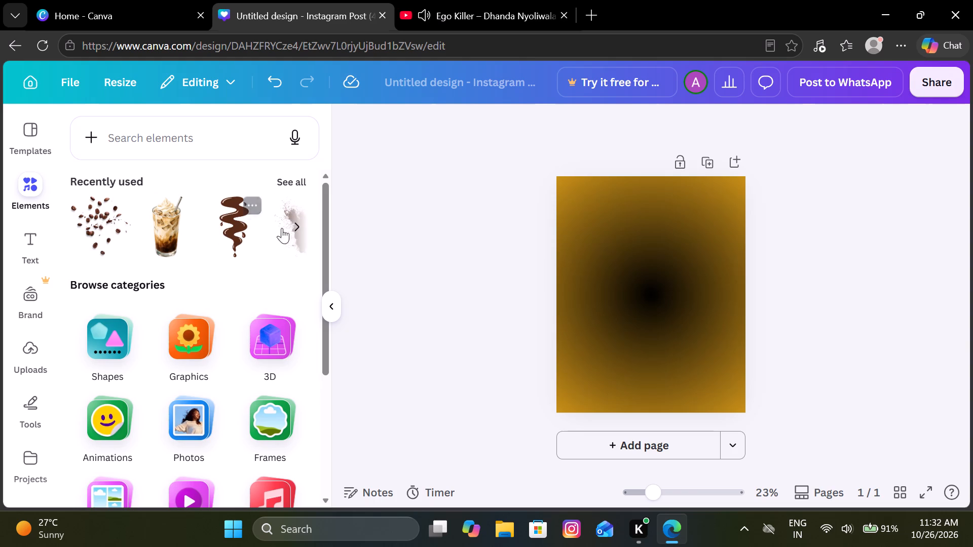
left_click(293, 226)
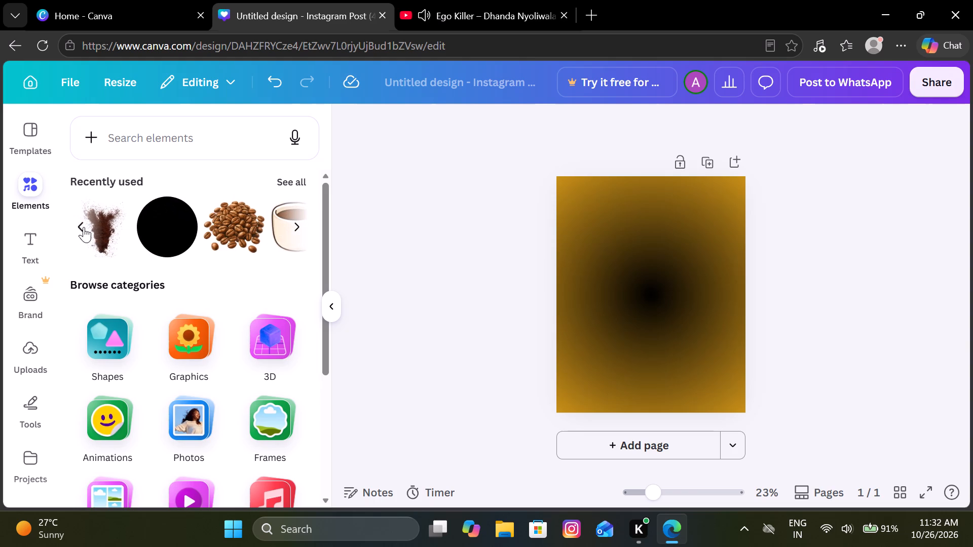
left_click(239, 223)
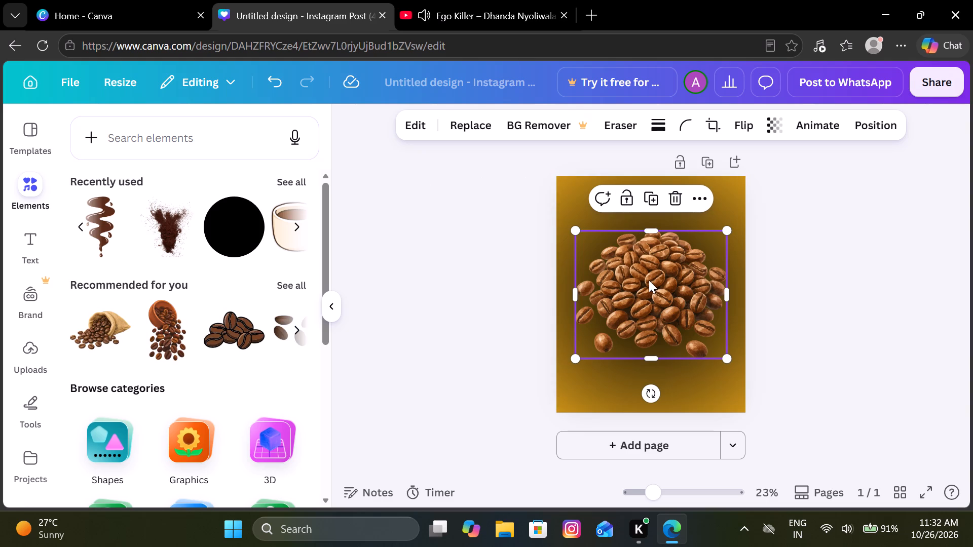
left_click(648, 280)
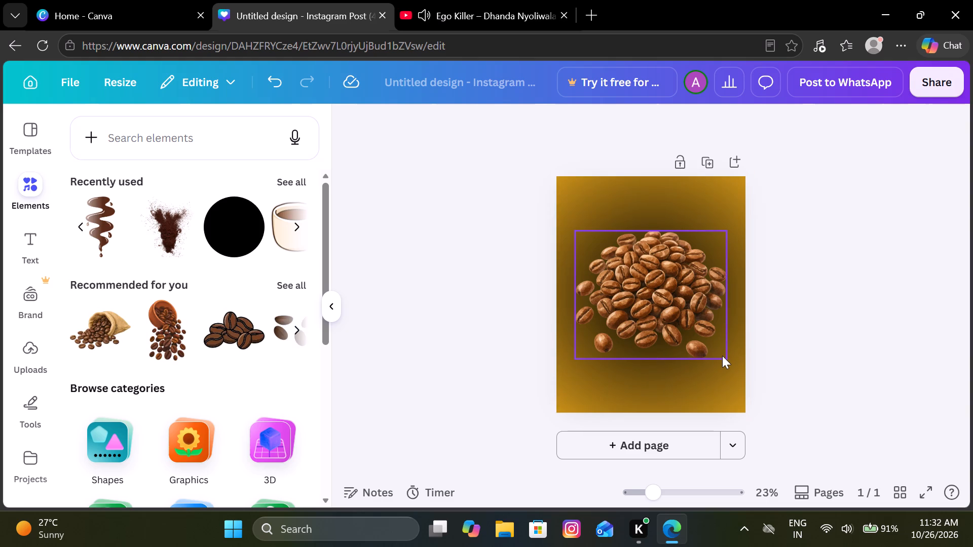
left_click(724, 360)
left_click(680, 319)
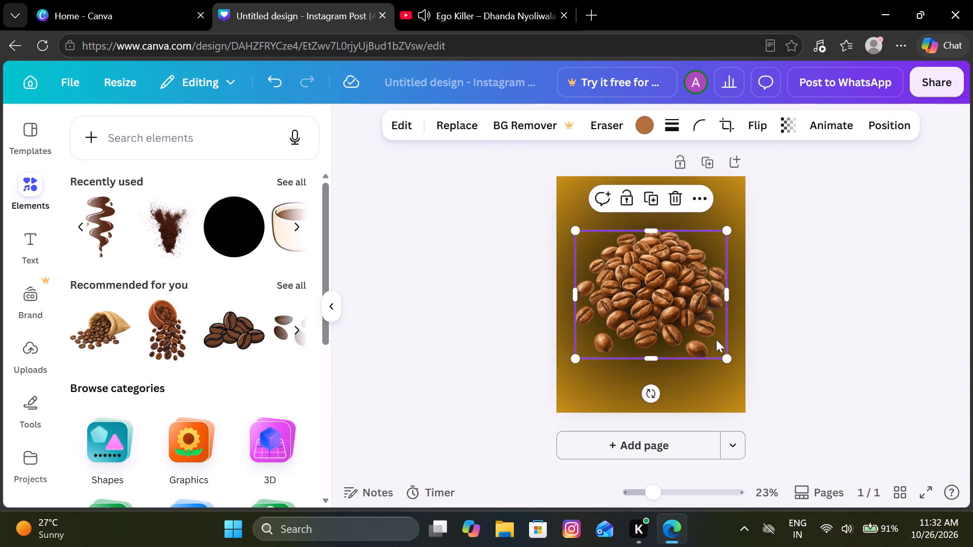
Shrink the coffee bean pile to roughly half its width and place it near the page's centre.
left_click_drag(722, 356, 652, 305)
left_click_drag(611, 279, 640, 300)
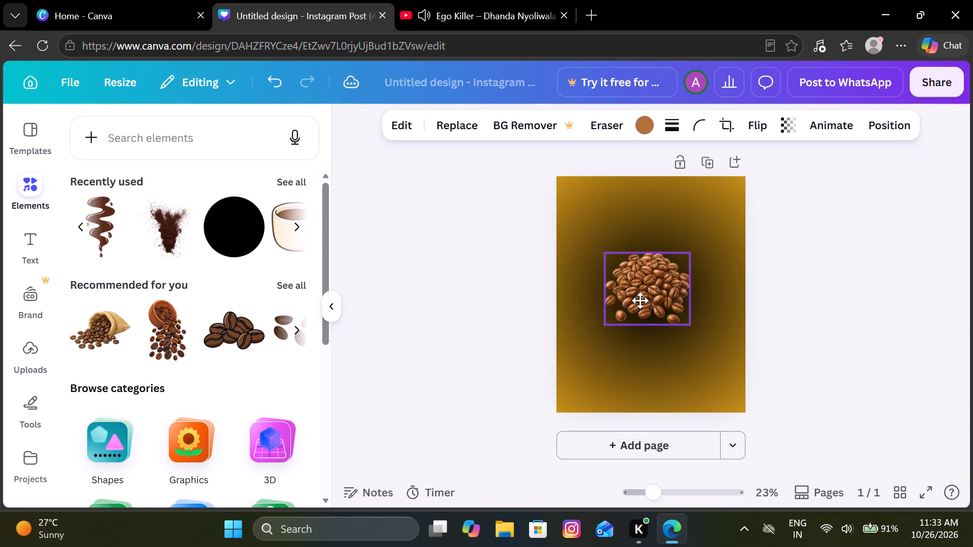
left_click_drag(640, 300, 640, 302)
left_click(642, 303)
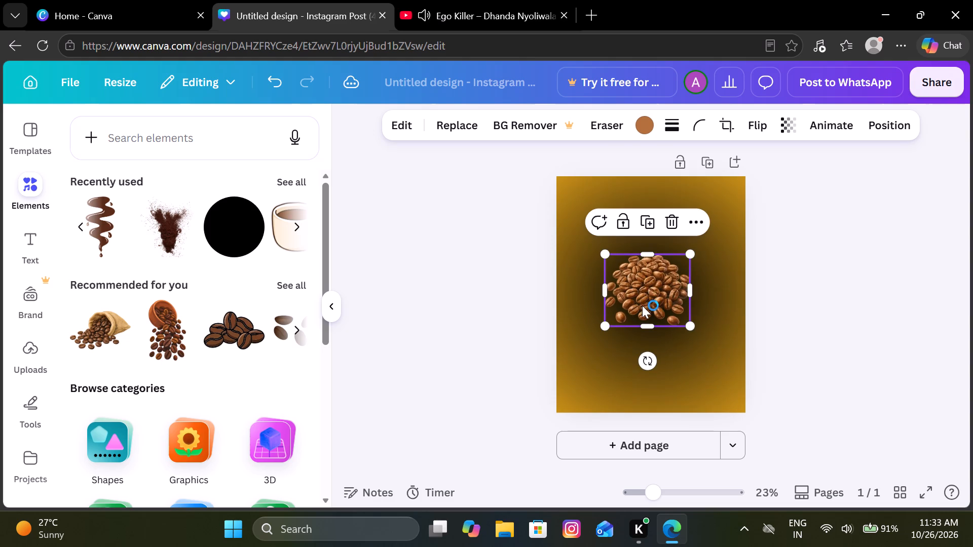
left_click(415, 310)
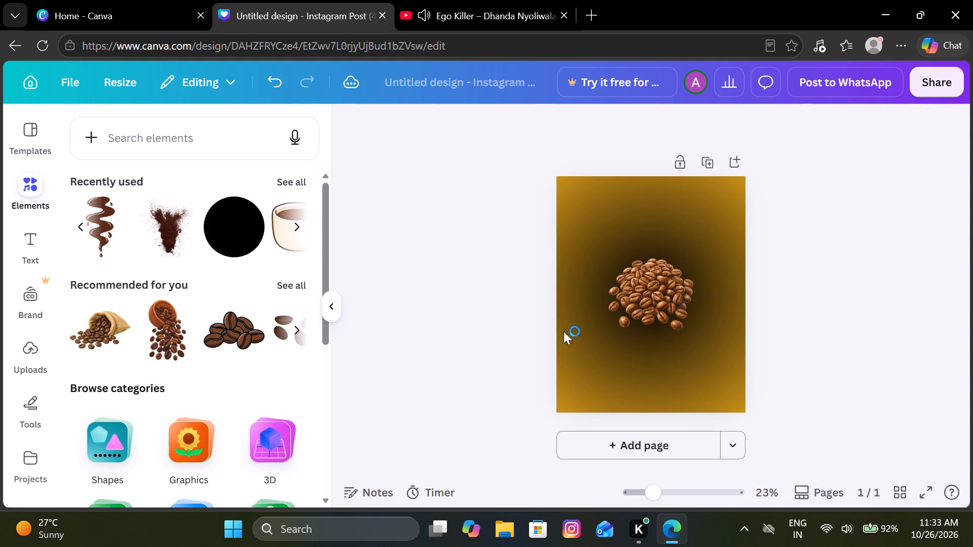
Enlarge the coffee bean pile to span most of the page width and centre it on the page.
left_click(637, 293)
left_click_drag(690, 331, 741, 369)
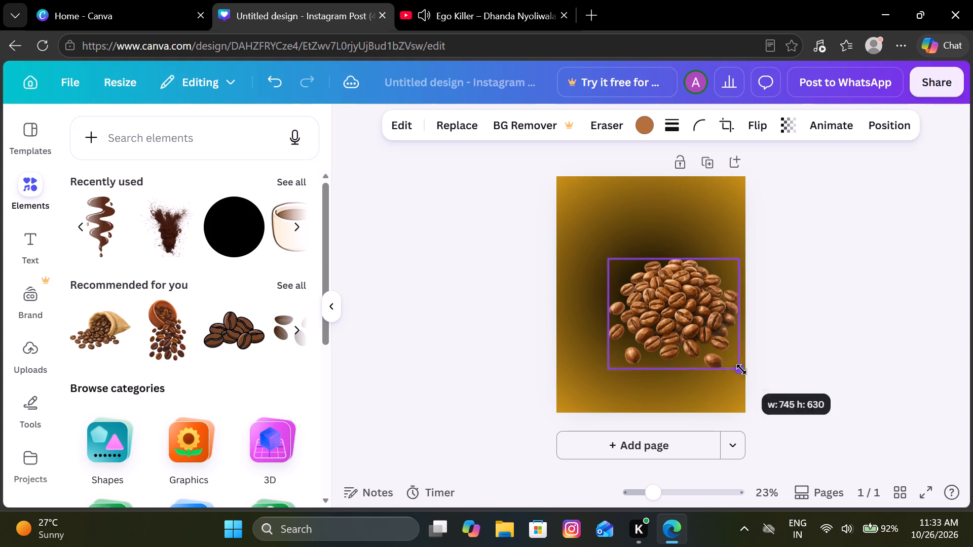
left_click_drag(741, 369, 762, 384)
left_click_drag(707, 318, 664, 275)
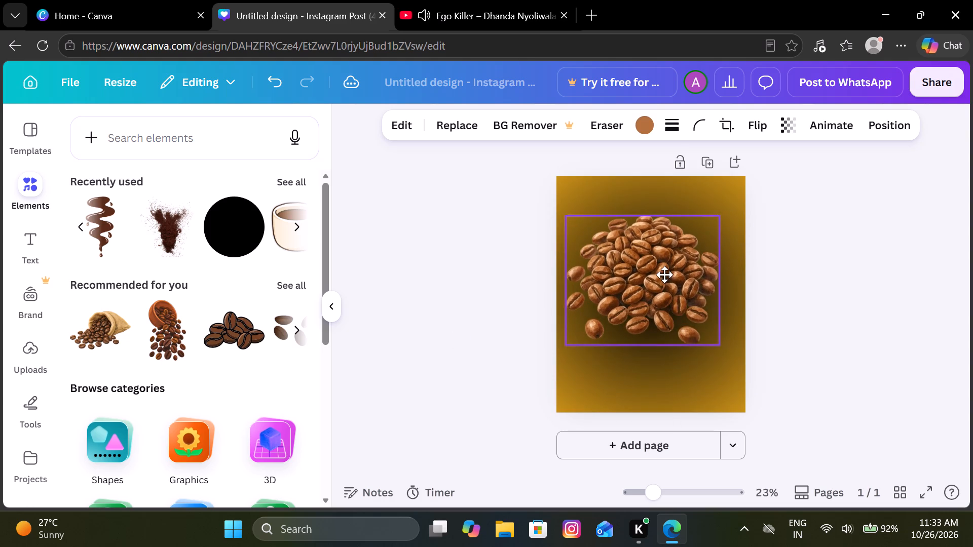
left_click_drag(664, 275, 670, 292)
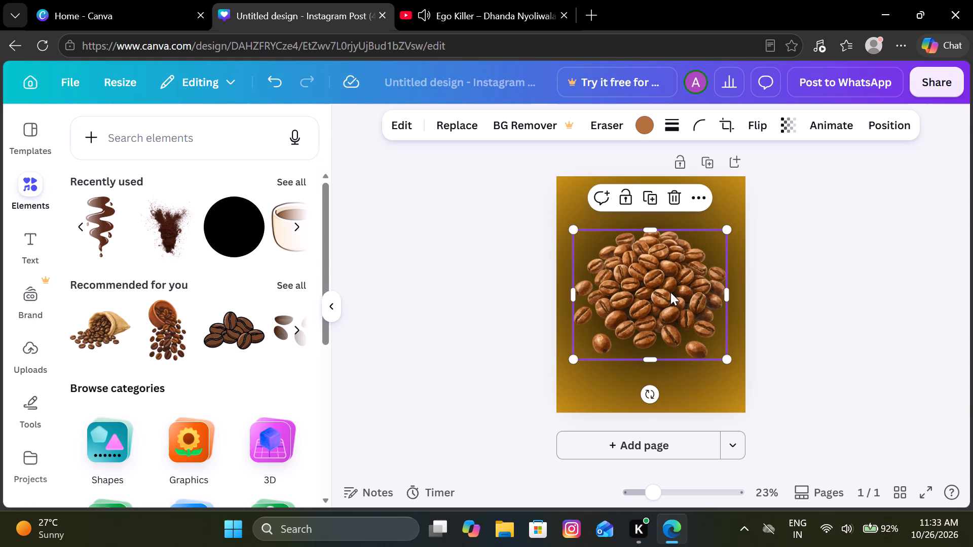
left_click(804, 263)
Lower the coffee bean pile's transparency value to below 44 so it blends into the gradient background.
left_click(660, 281)
left_click(785, 122)
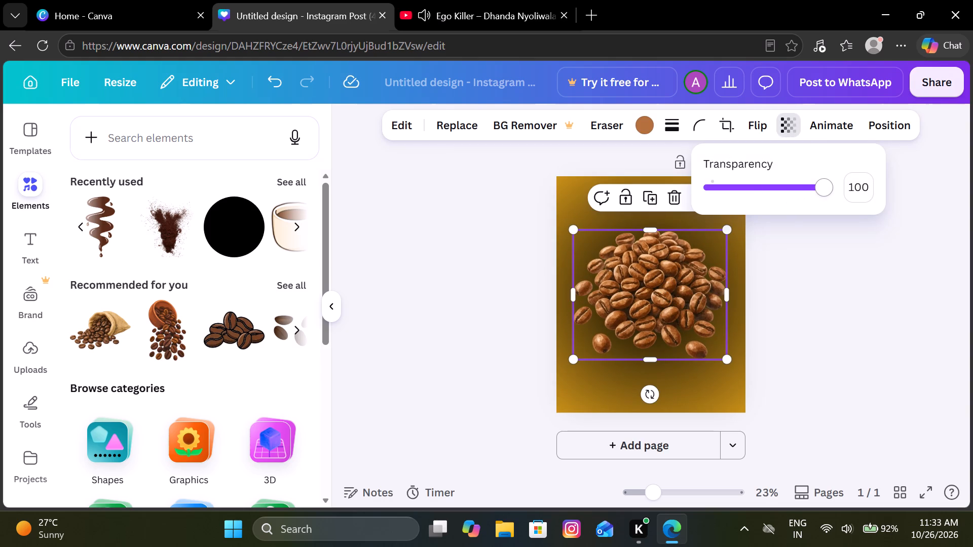
left_click_drag(818, 191, 760, 193)
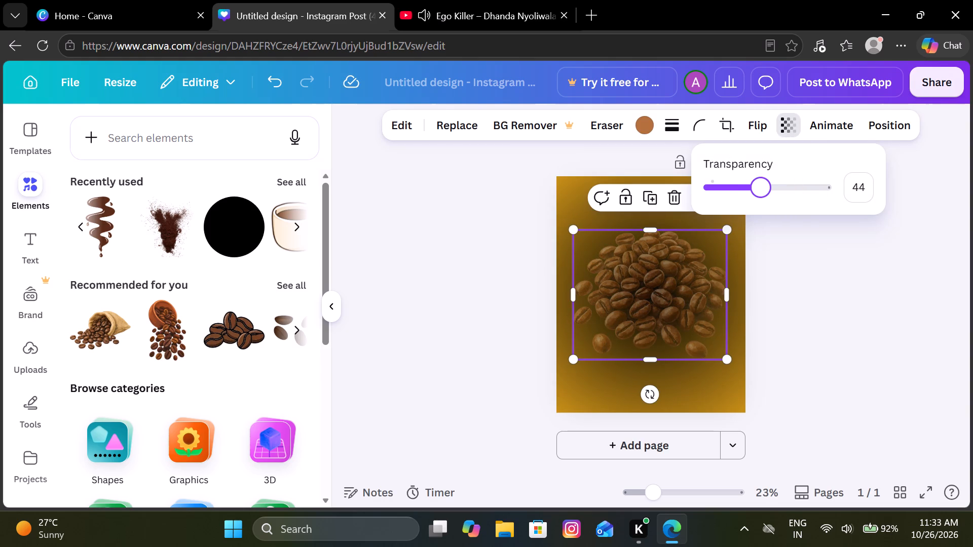
left_click_drag(760, 193, 750, 199)
left_click(813, 278)
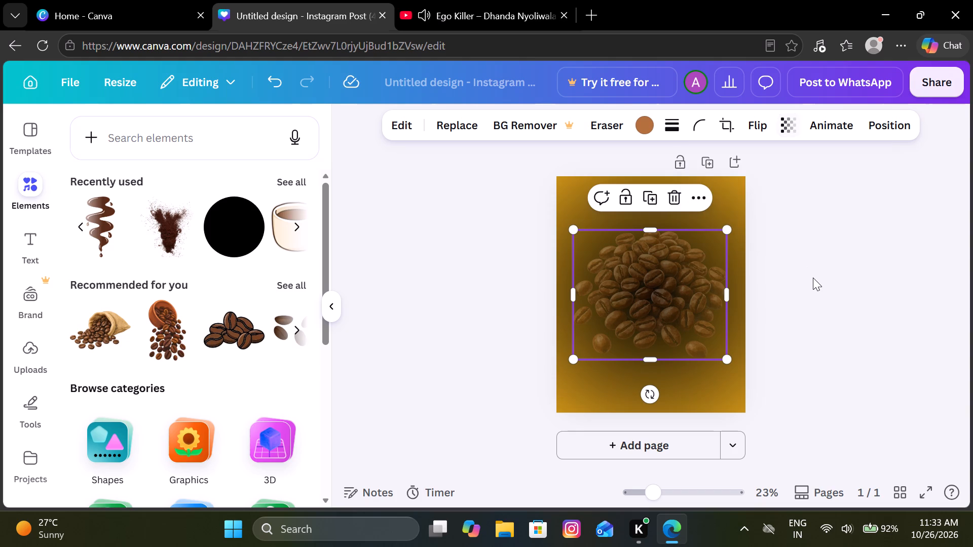
left_click(813, 278)
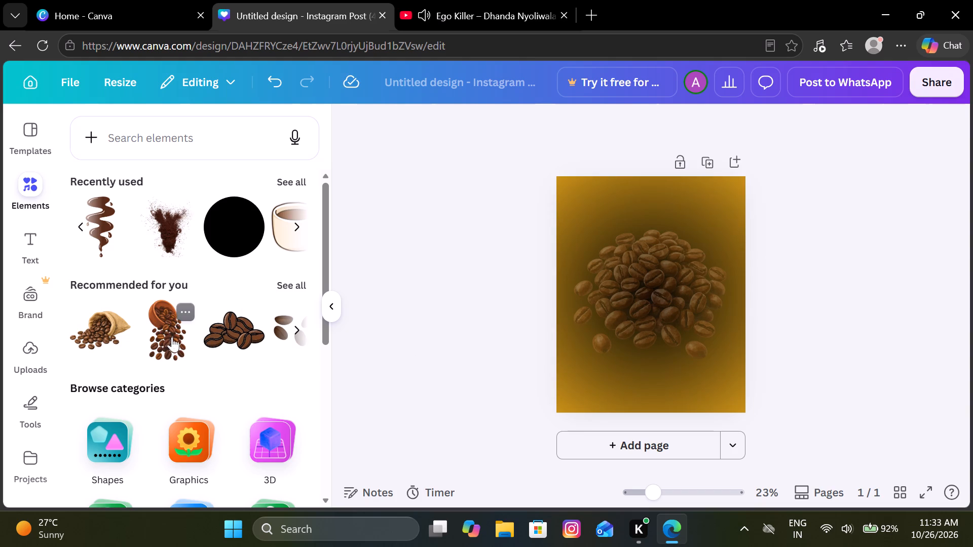
Add the recently used scattered coffee beans graphic and enlarge it beyond the page's width.
scroll(189, 214, "right", 5)
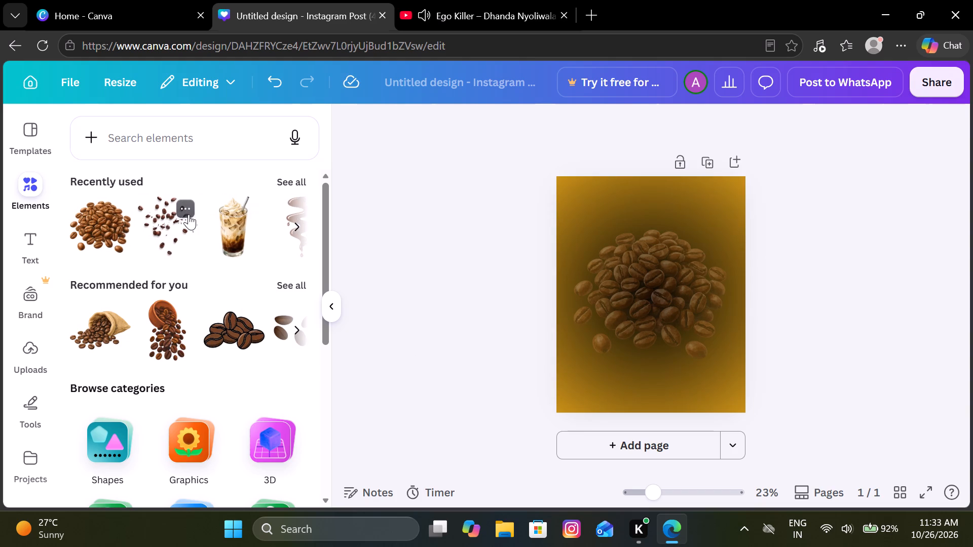
scroll(189, 214, "right", 1)
left_click(152, 227)
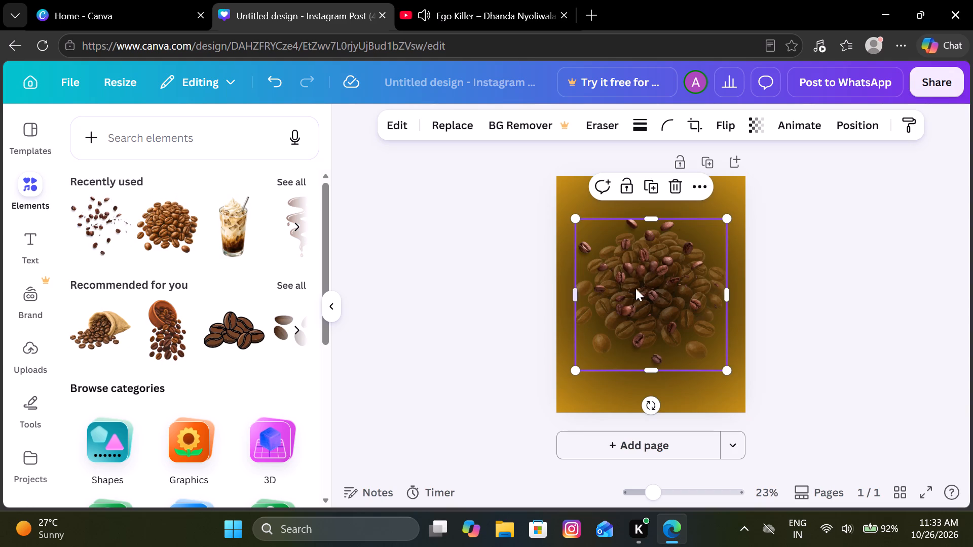
left_click_drag(571, 223, 486, 185)
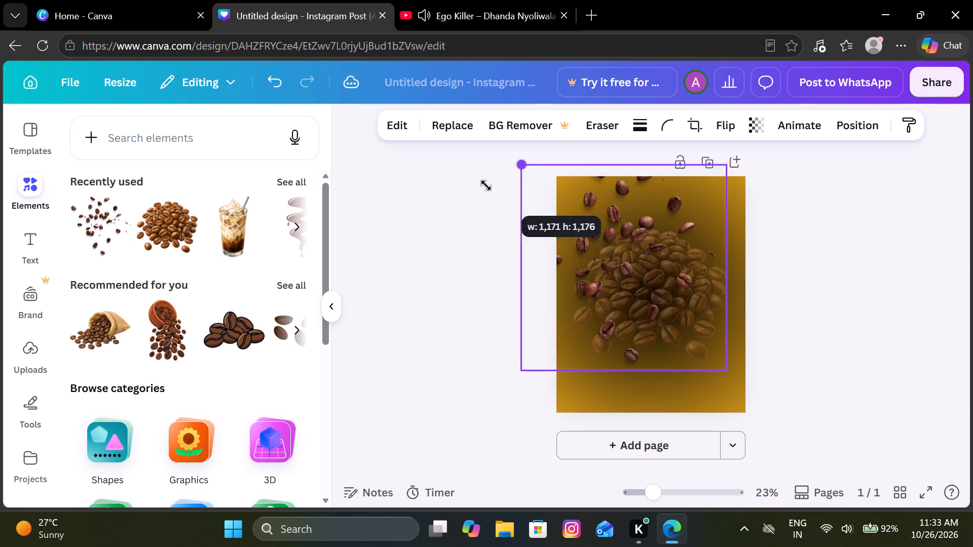
left_click_drag(486, 185, 485, 185)
Move the enlarged scattered beans so they fill the page's upper-left corner, extending past the page edges.
left_click_drag(485, 185, 676, 247)
left_click(676, 247)
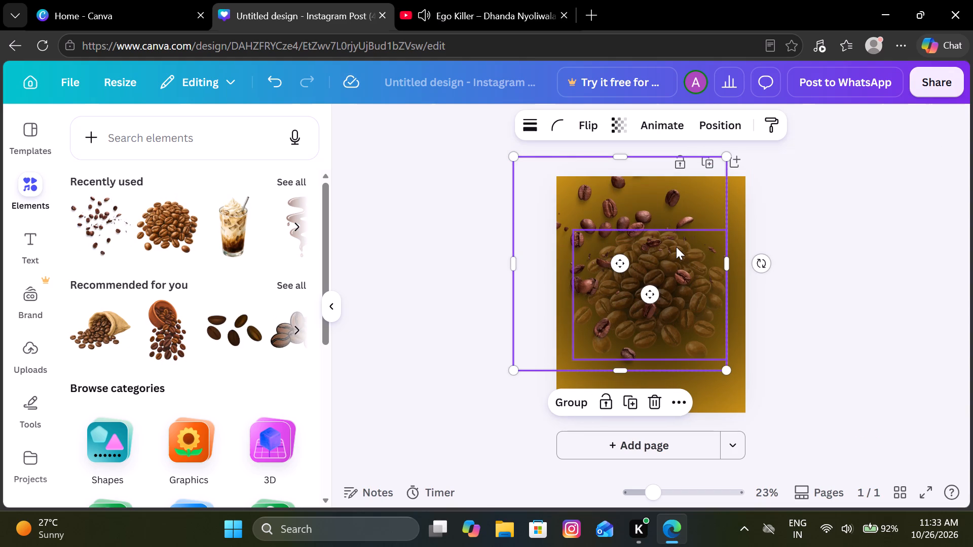
left_click_drag(649, 210, 706, 151)
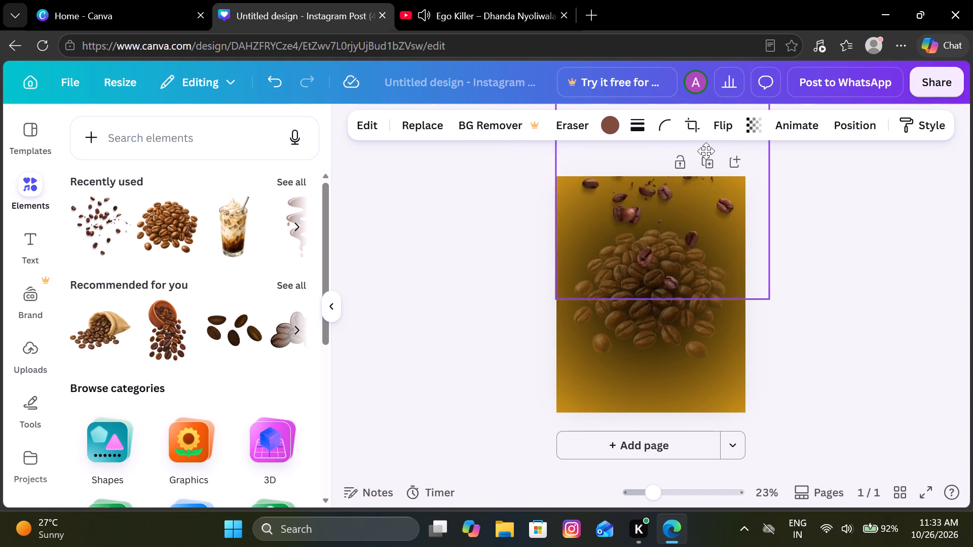
left_click_drag(706, 151, 640, 164)
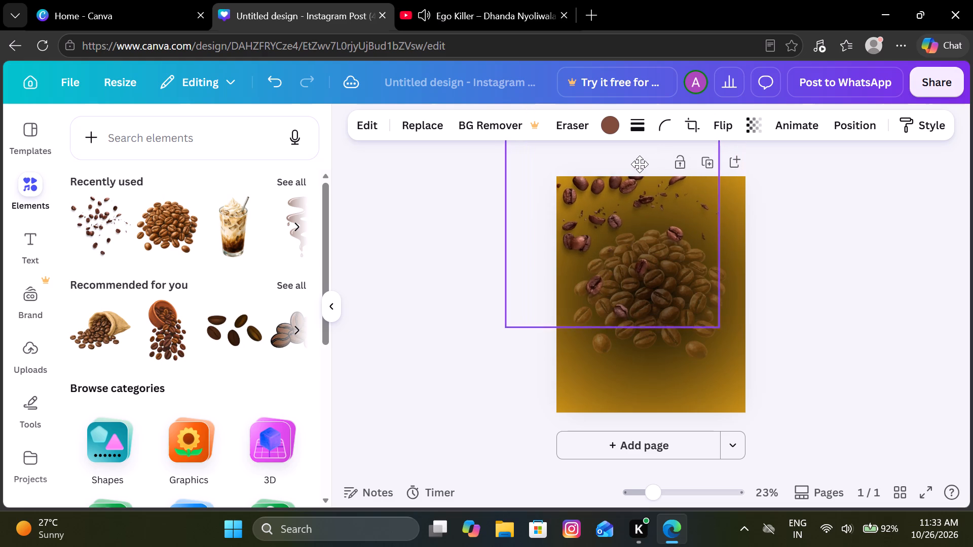
left_click_drag(640, 164, 634, 166)
Set the transparency of the upper-left scattered beans to 41.
left_click(755, 127)
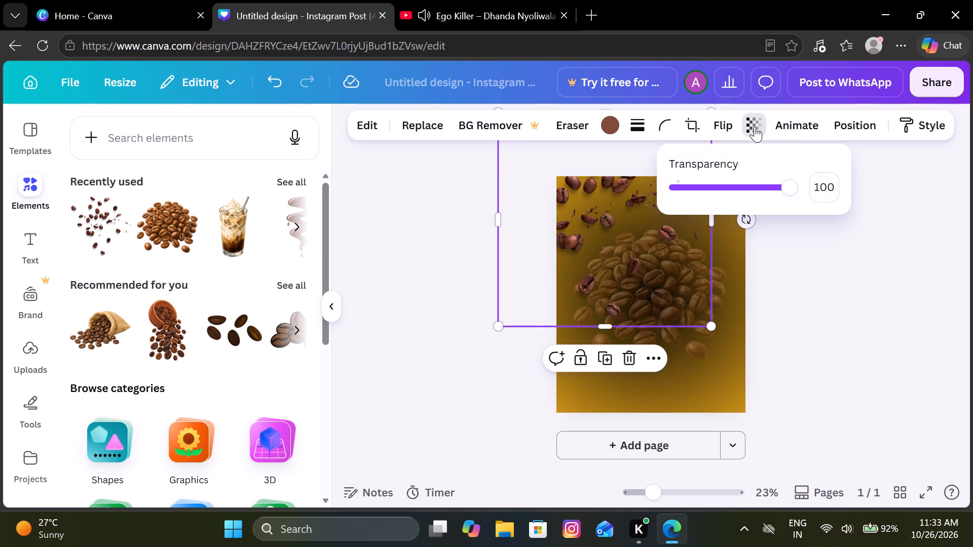
left_click_drag(791, 193, 732, 200)
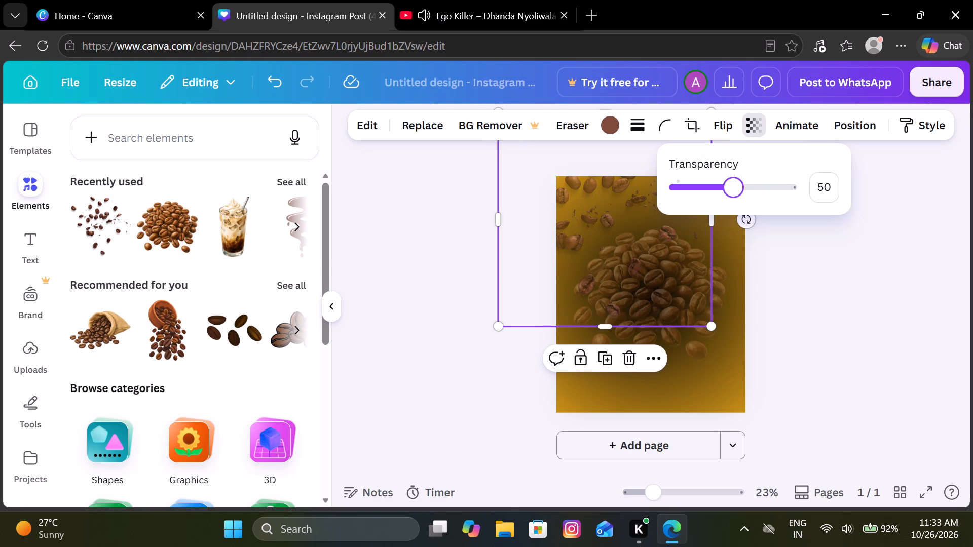
left_click_drag(732, 200, 722, 201)
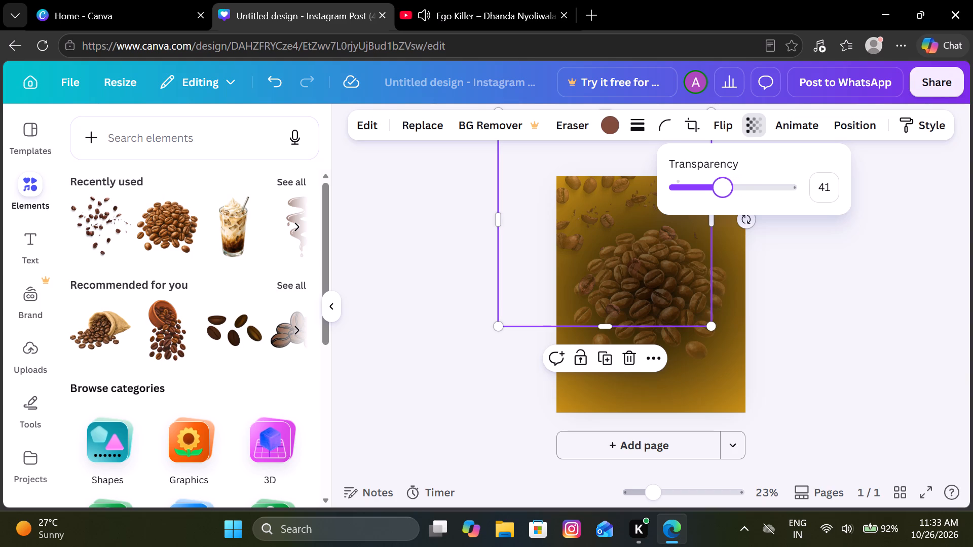
left_click(838, 262)
left_click(838, 262)
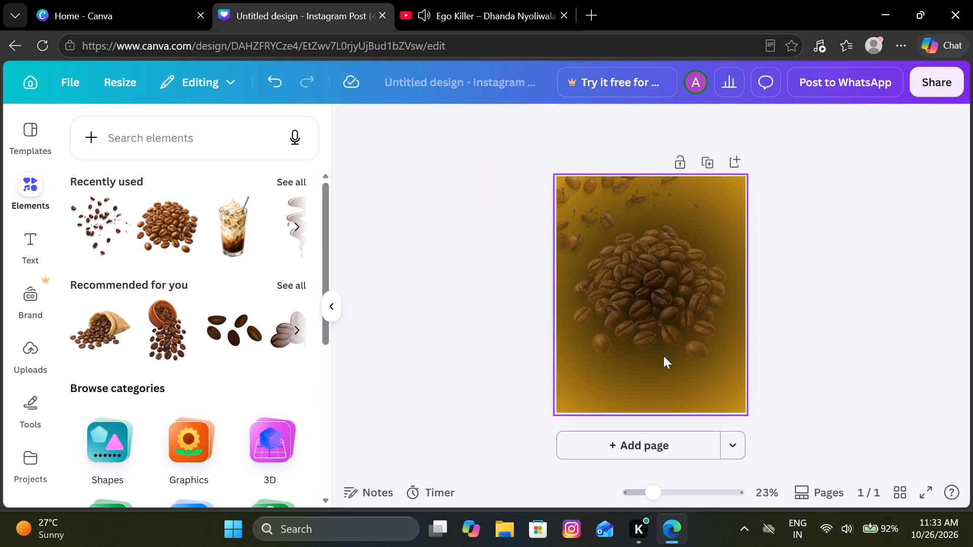
Add a second scattered coffee beans graphic and place it over the page's upper-right corner.
left_click(90, 251)
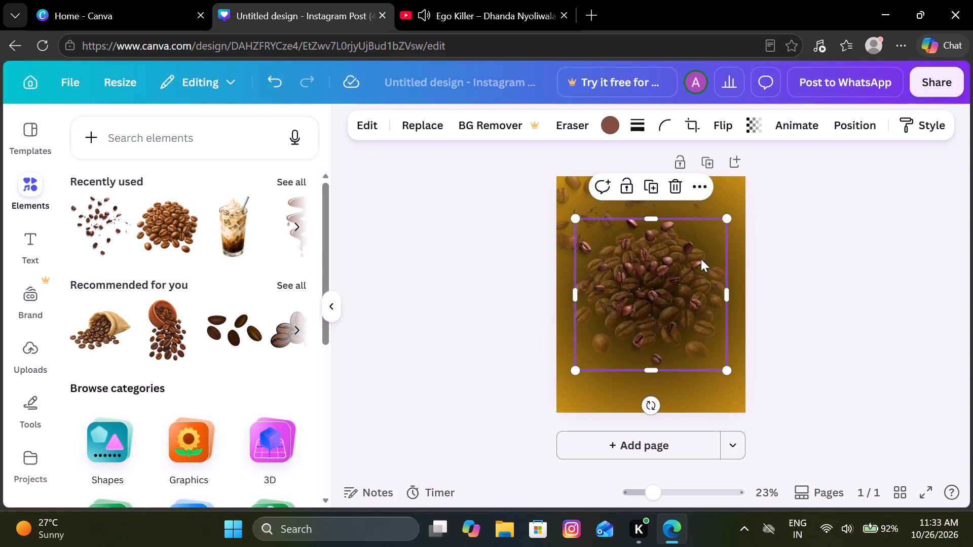
left_click_drag(676, 302, 742, 194)
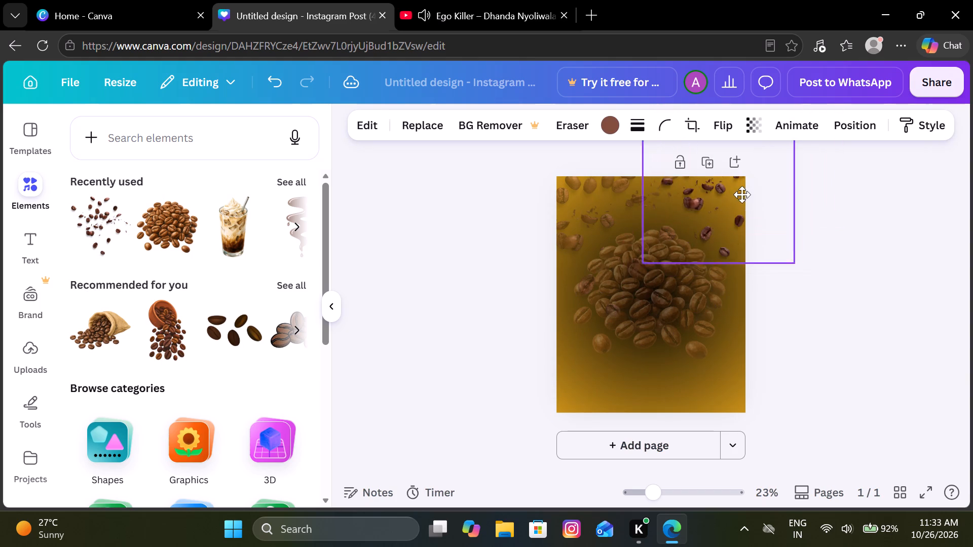
left_click_drag(742, 194, 753, 227)
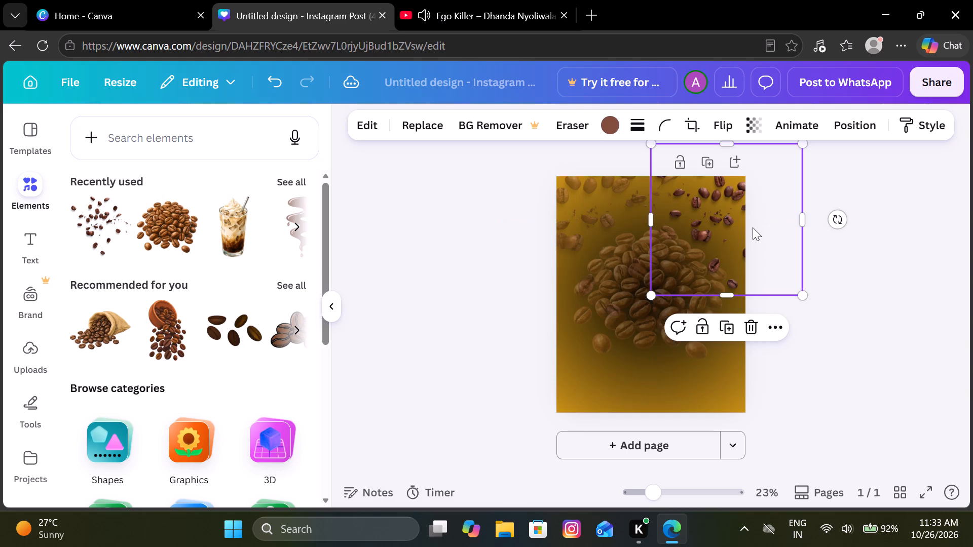
left_click_drag(753, 227, 759, 219)
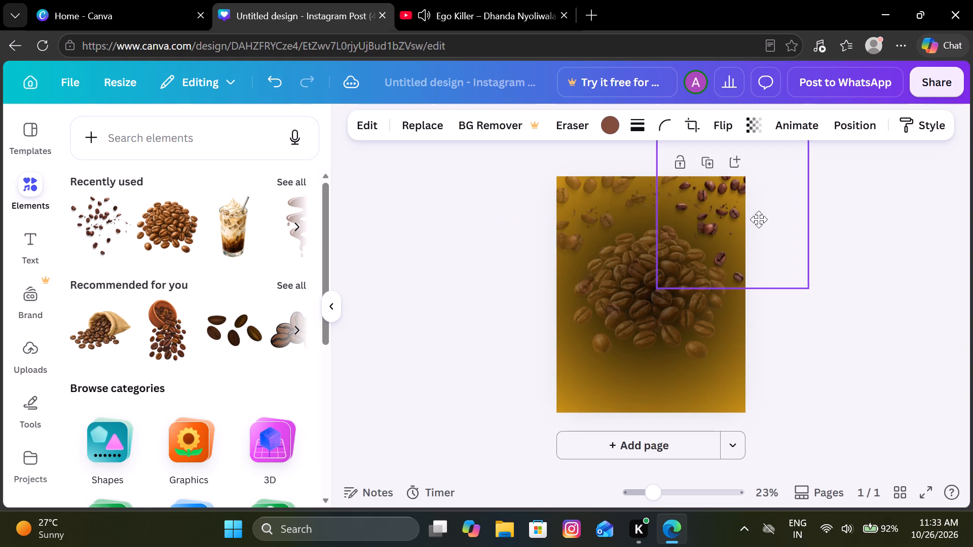
left_click_drag(759, 219, 757, 219)
Fade the upper-right scattered beans by lowering their transparency value to somewhat above 57.
left_click(756, 127)
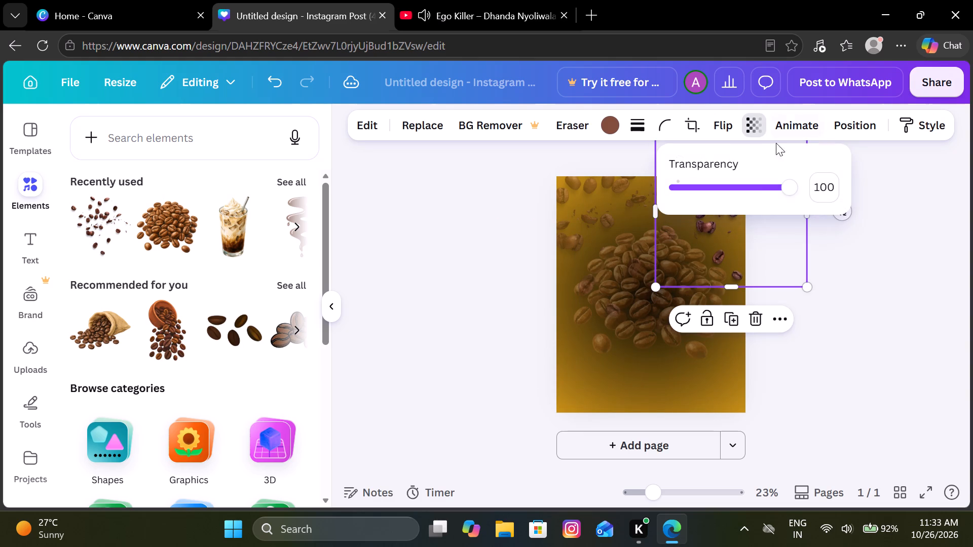
left_click(731, 191)
left_click_drag(731, 191, 741, 190)
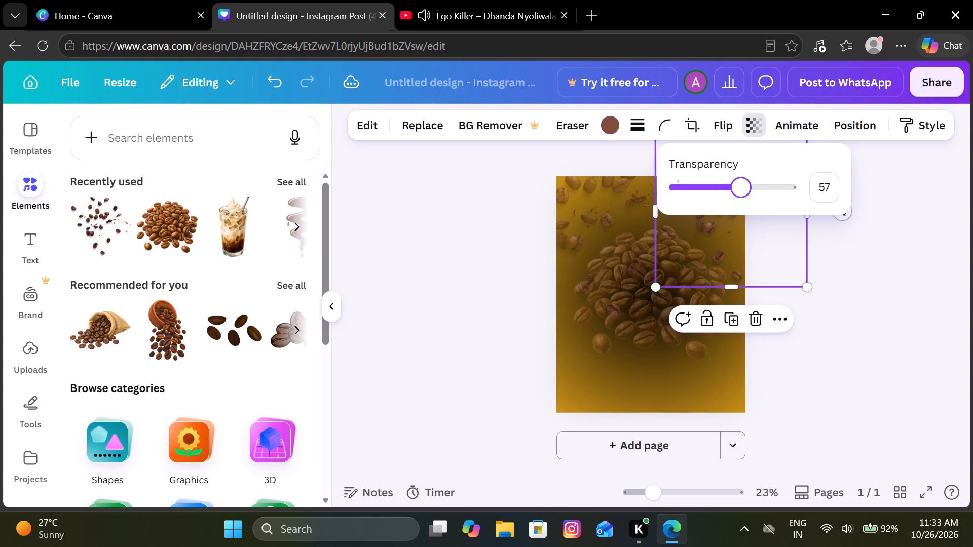
left_click_drag(741, 190, 751, 187)
left_click(863, 266)
left_click(863, 266)
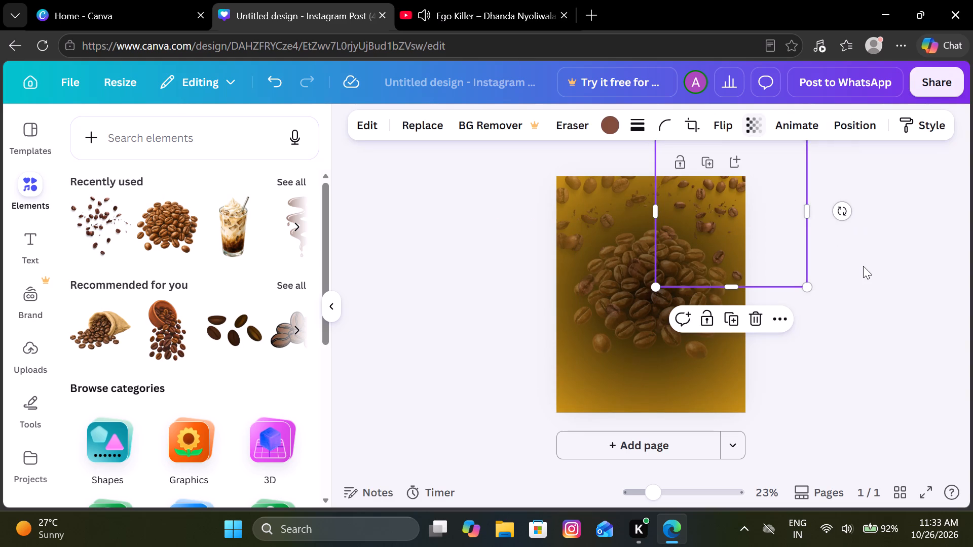
Add another scattered coffee beans graphic and move it to the page's lower-left corner.
left_click(92, 230)
left_click_drag(636, 315, 580, 408)
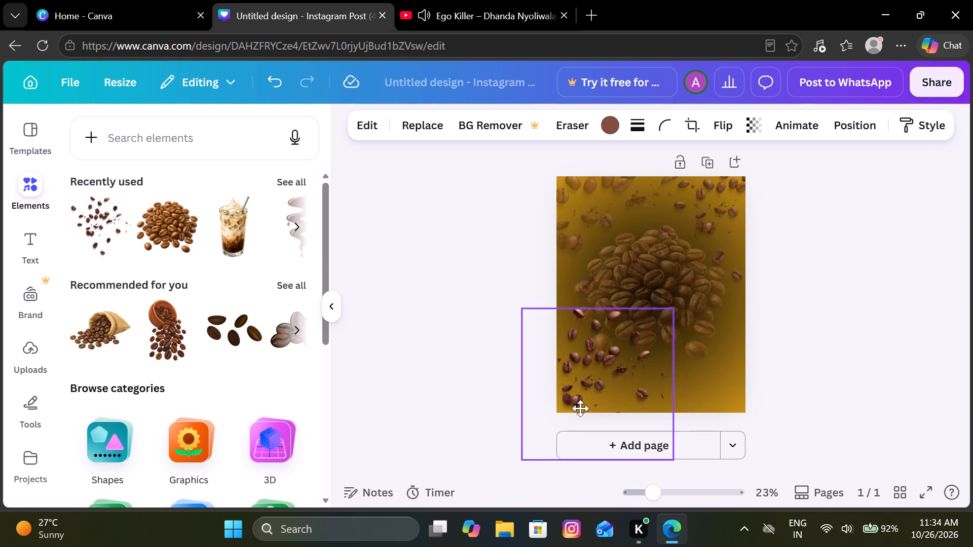
Rotate the newest scattered beans graphic clockwise to about 140° and place it back over the page's lower-left corner.
left_click_drag(580, 408, 650, 387)
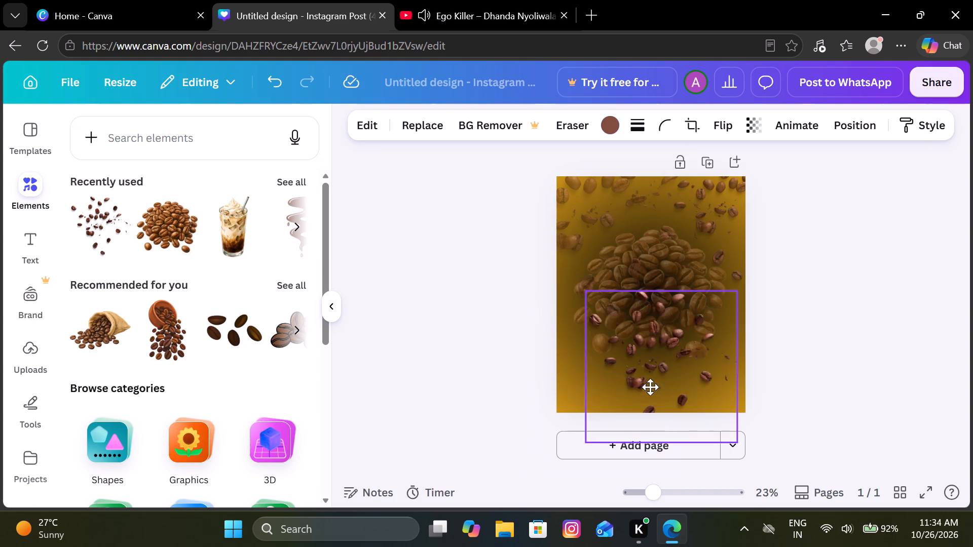
left_click_drag(650, 387, 642, 325)
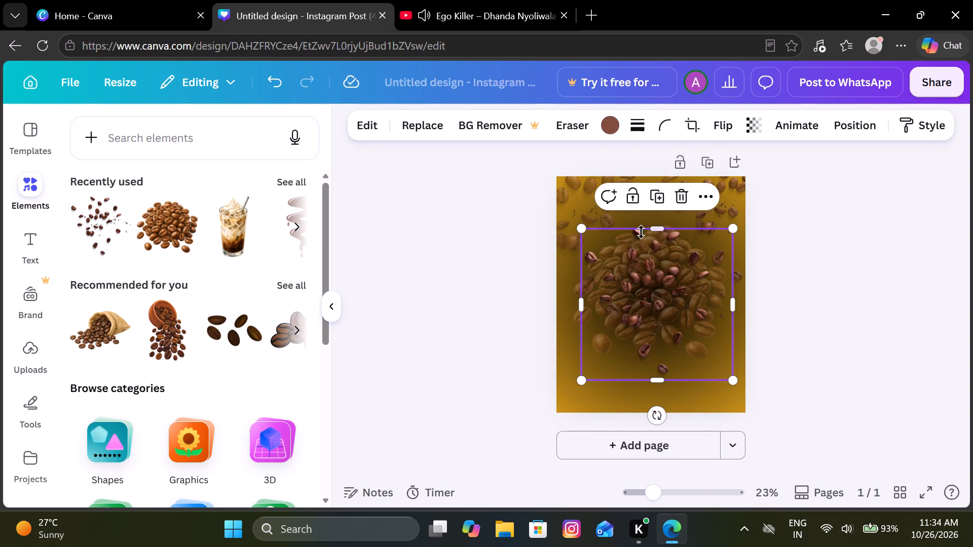
left_click_drag(658, 423, 570, 153)
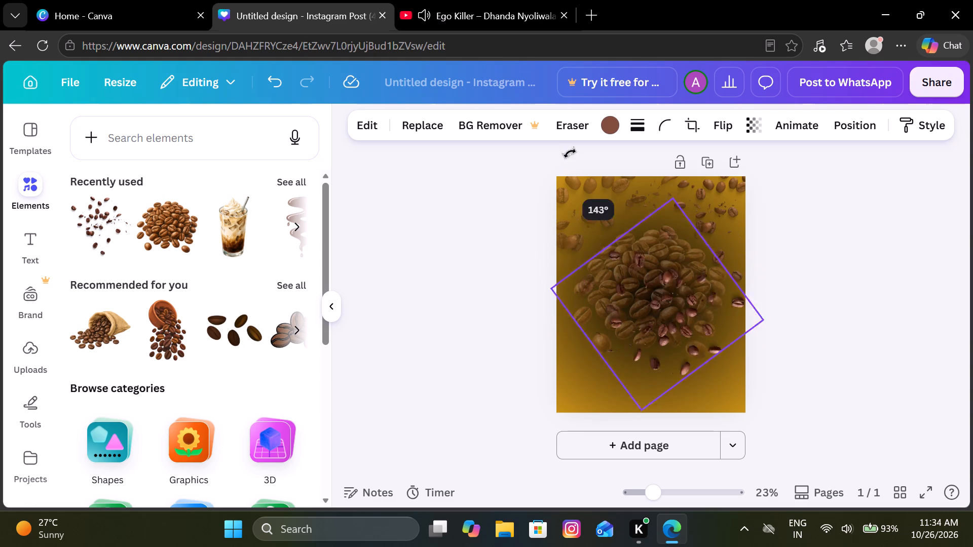
left_click_drag(570, 153, 544, 181)
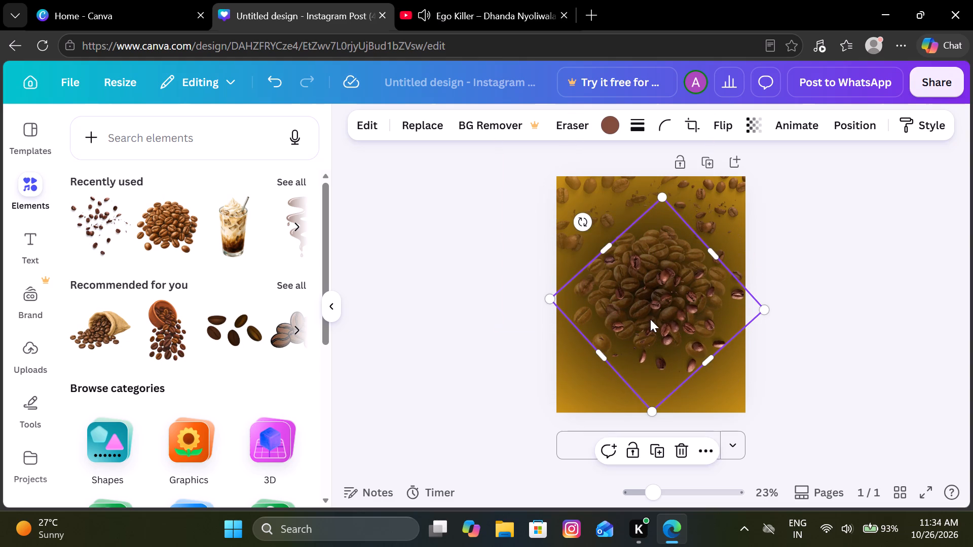
left_click_drag(650, 319, 584, 400)
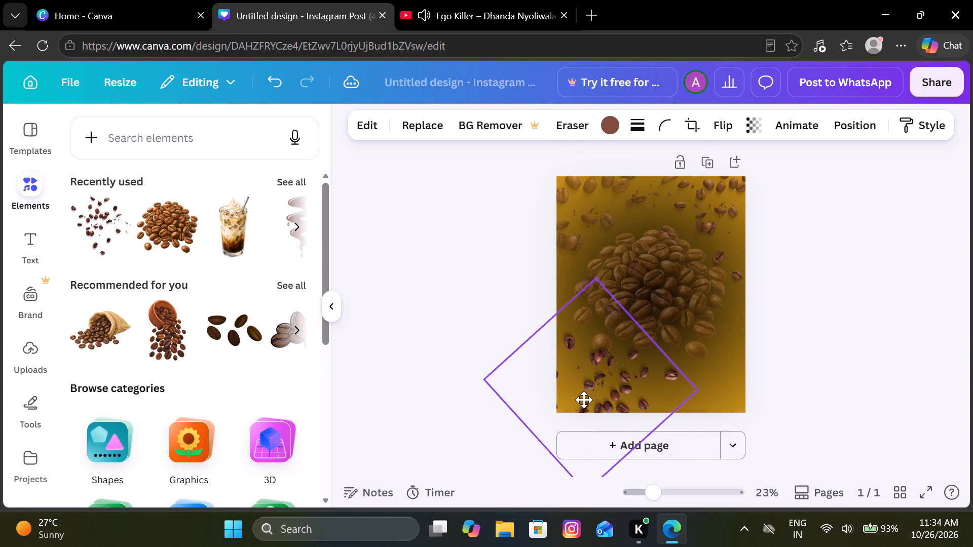
left_click_drag(584, 400, 584, 402)
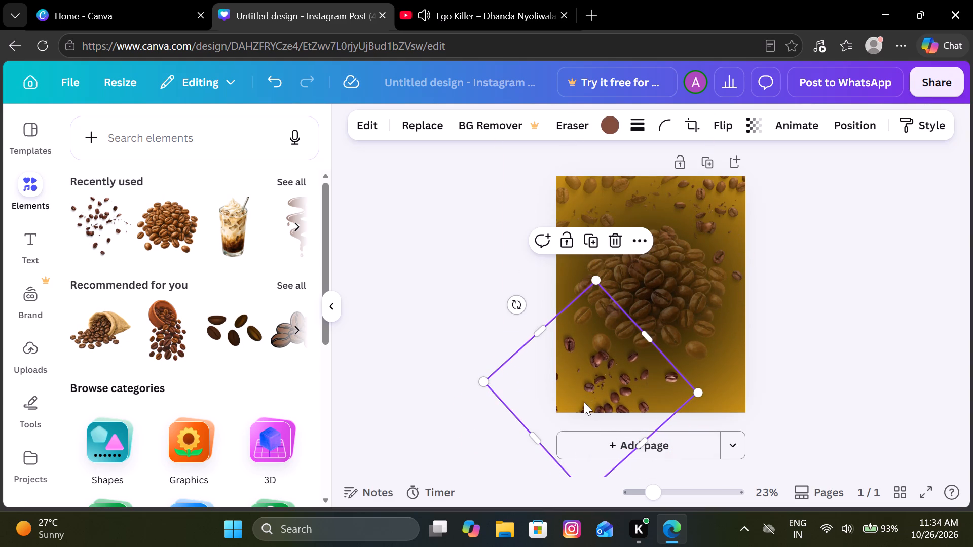
Set the lower-left scattered beans' transparency to 53 and nudge the graphic slightly further off the page's left edge.
left_click(755, 124)
left_click(737, 187)
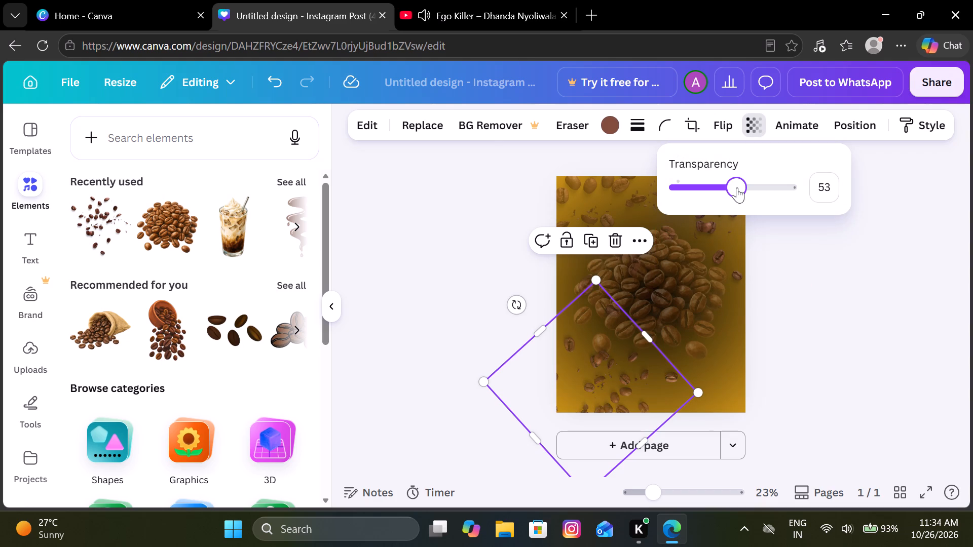
left_click_drag(619, 364, 609, 360)
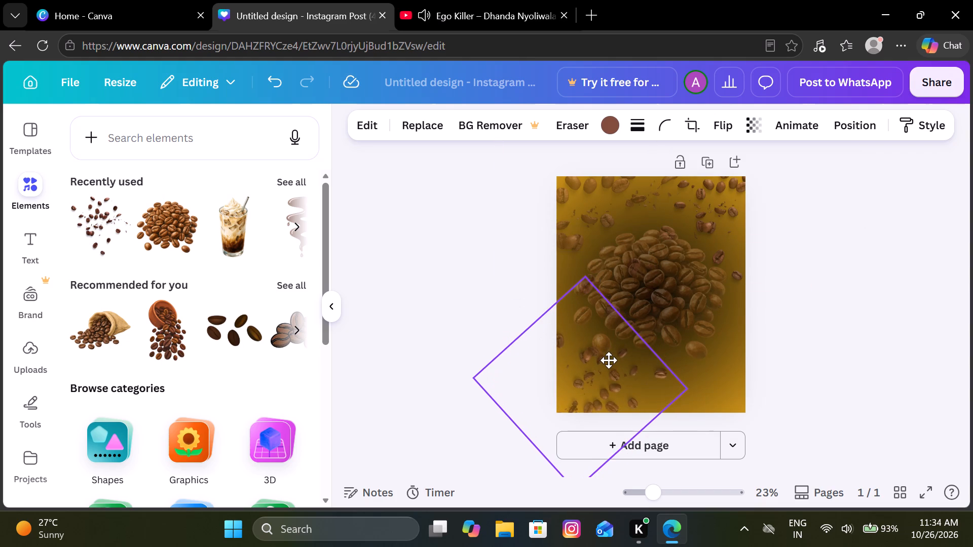
left_click_drag(609, 360, 607, 364)
left_click(404, 292)
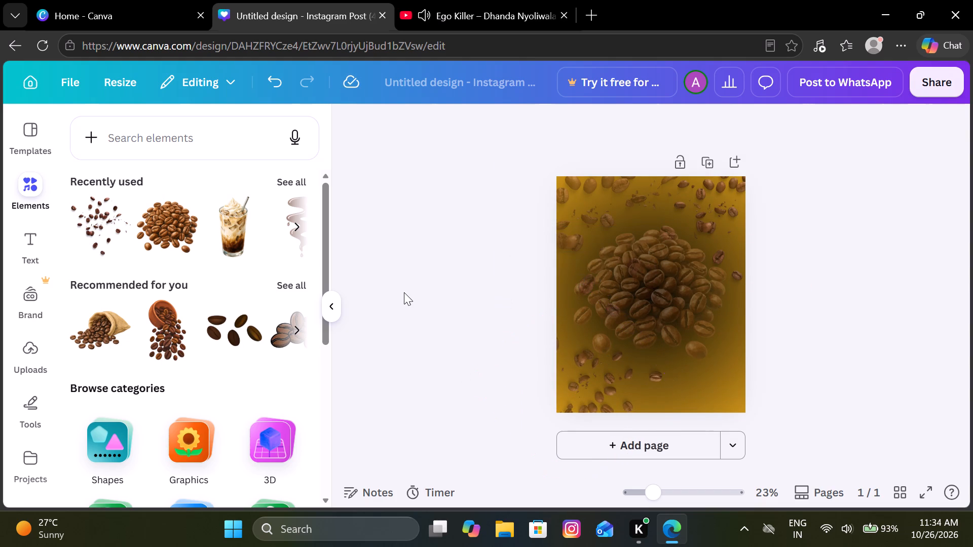
Add another scattered coffee beans graphic and rotate it clockwise by roughly a quarter turn.
left_click(107, 226)
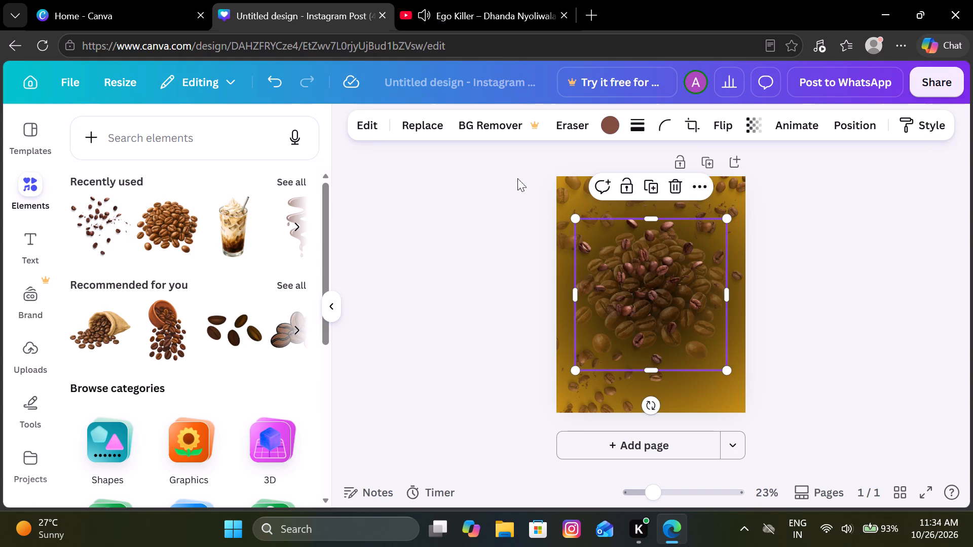
left_click_drag(646, 407, 719, 381)
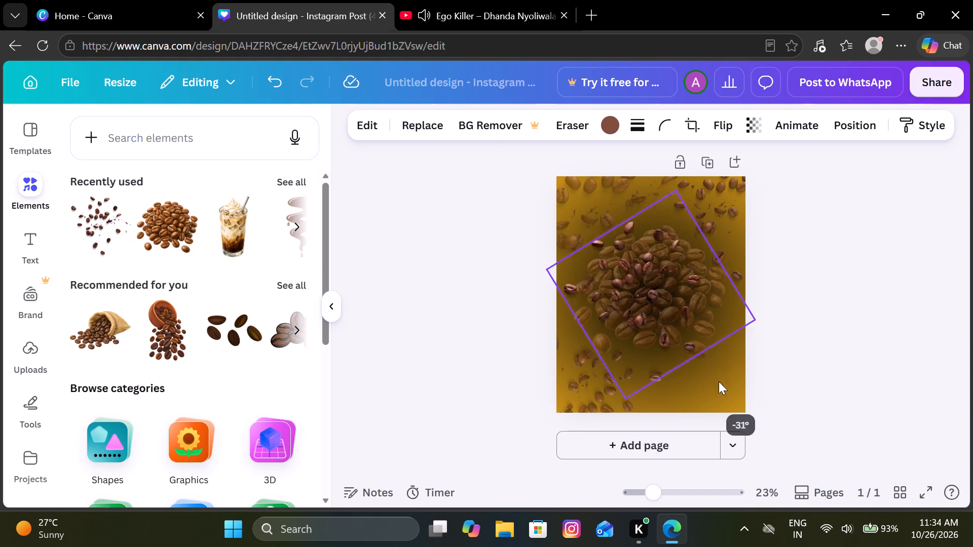
left_click_drag(719, 381, 517, 282)
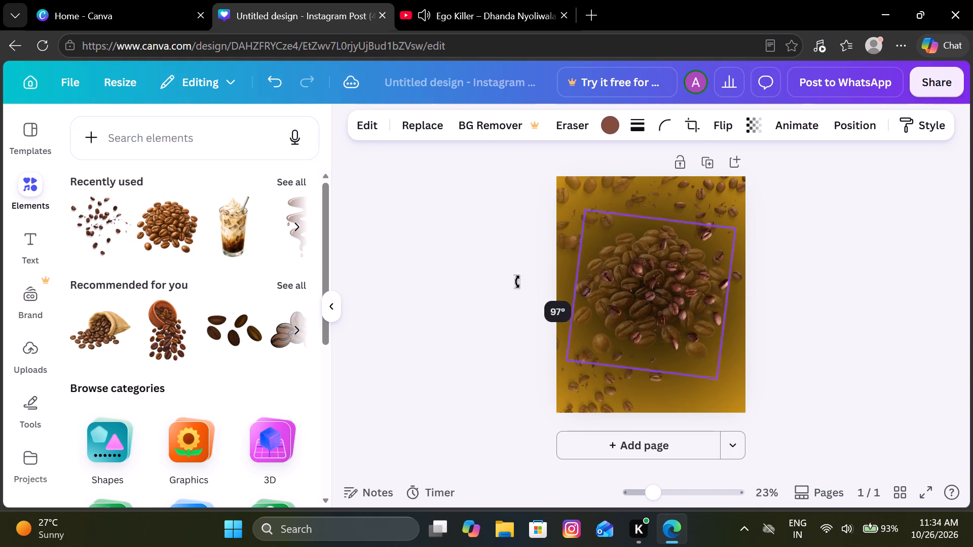
left_click_drag(517, 282, 513, 311)
Open the transparency setting of the newly added scattered beans graphic.
left_click(751, 129)
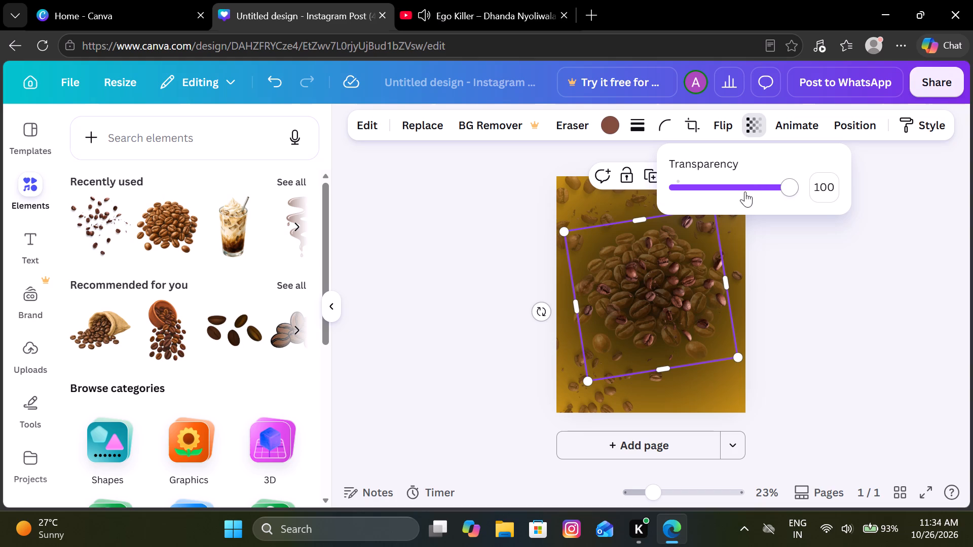
Fade the newly added scattered beans graphic and place it over the page's lower-right corner.
left_click(745, 191)
left_click_drag(655, 300, 721, 385)
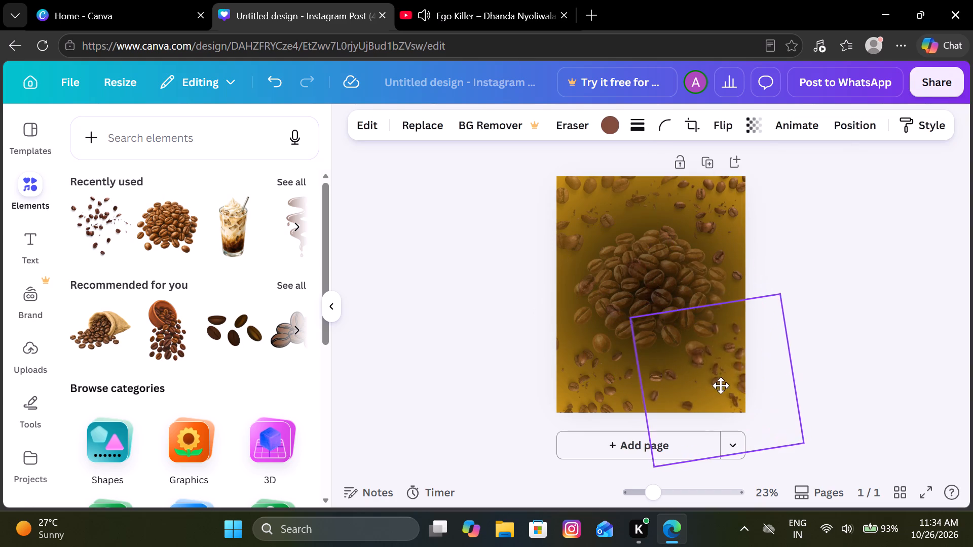
left_click_drag(721, 385, 696, 414)
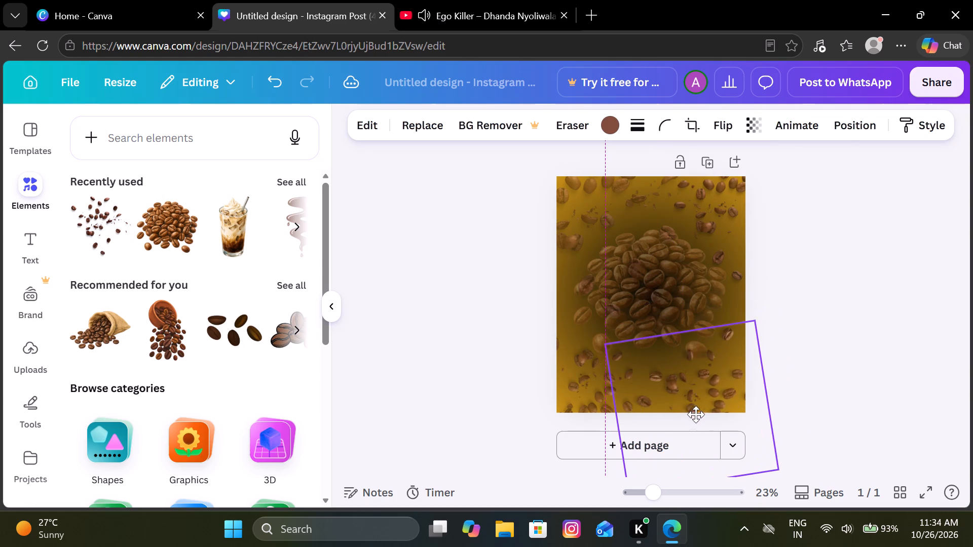
left_click_drag(696, 414, 692, 417)
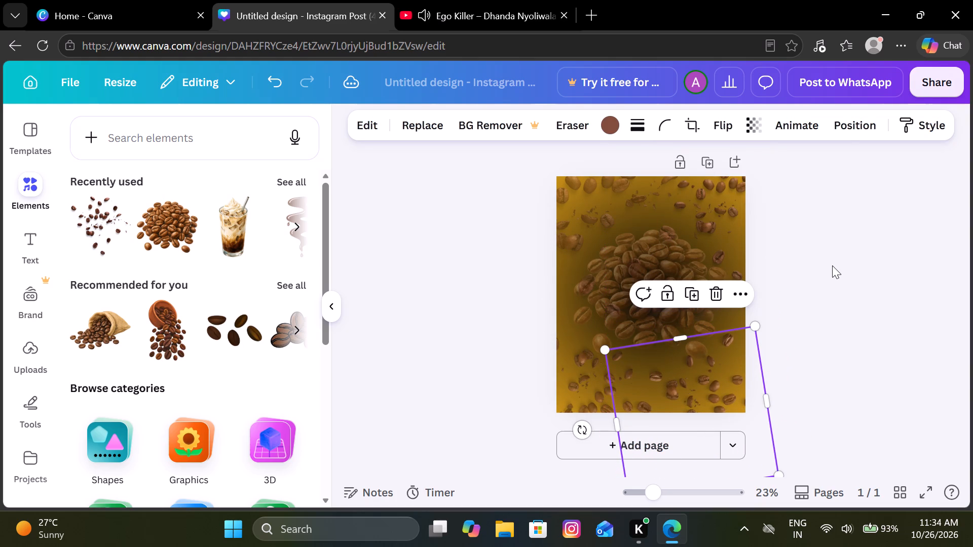
left_click(832, 265)
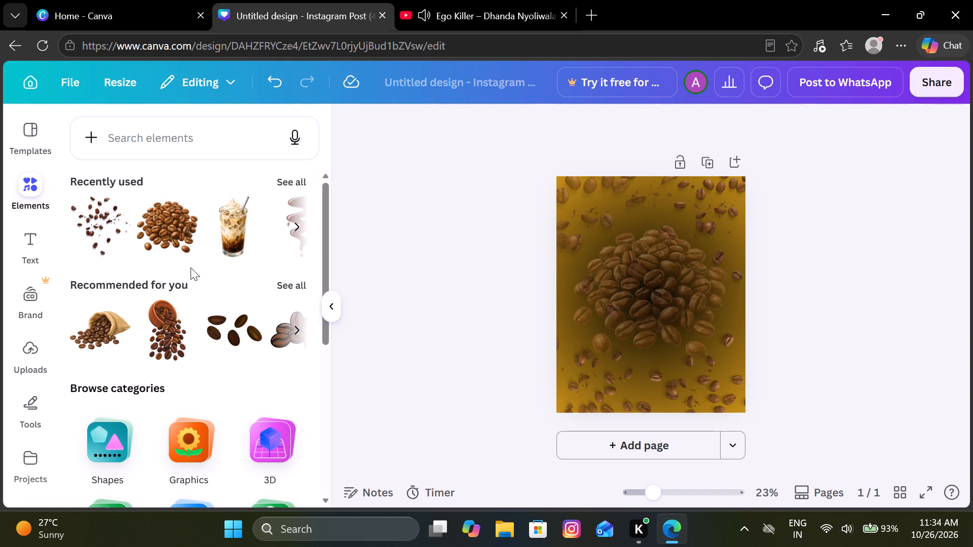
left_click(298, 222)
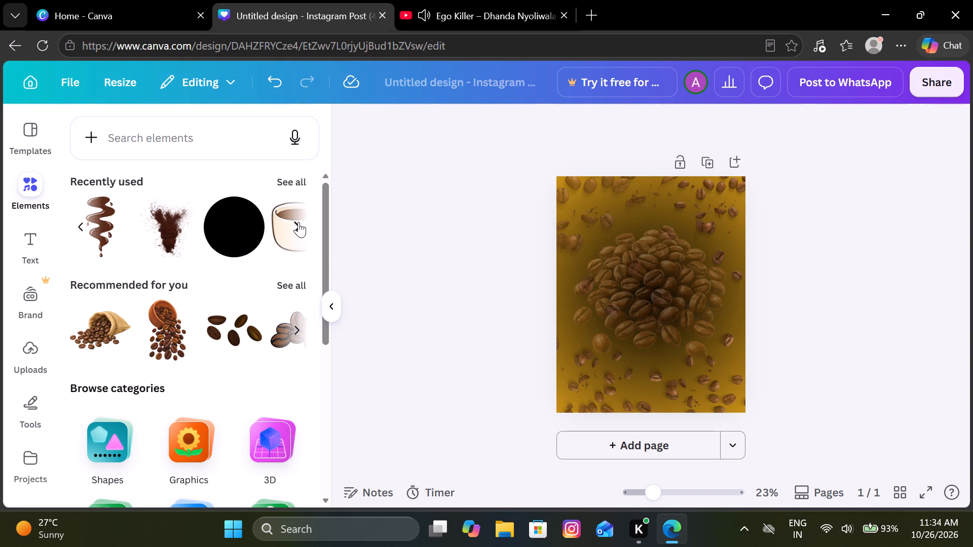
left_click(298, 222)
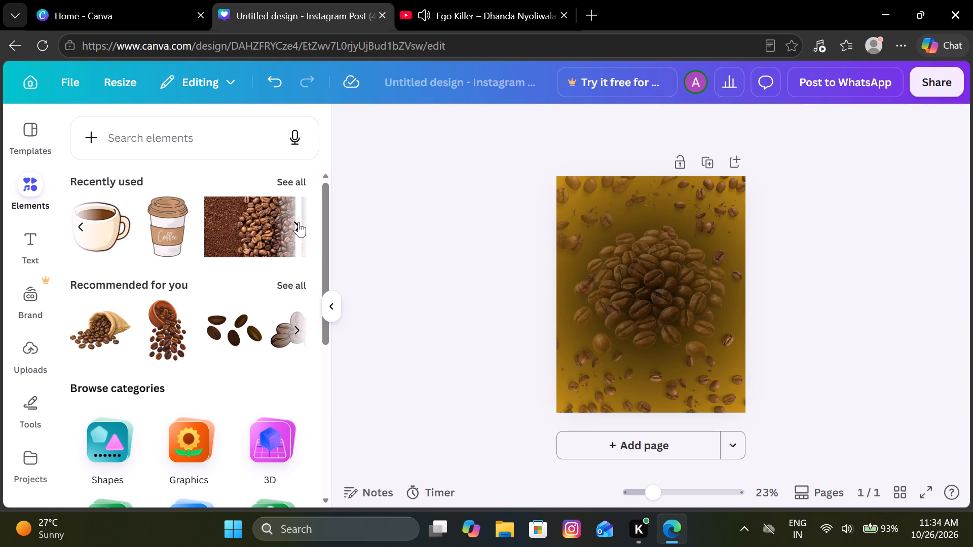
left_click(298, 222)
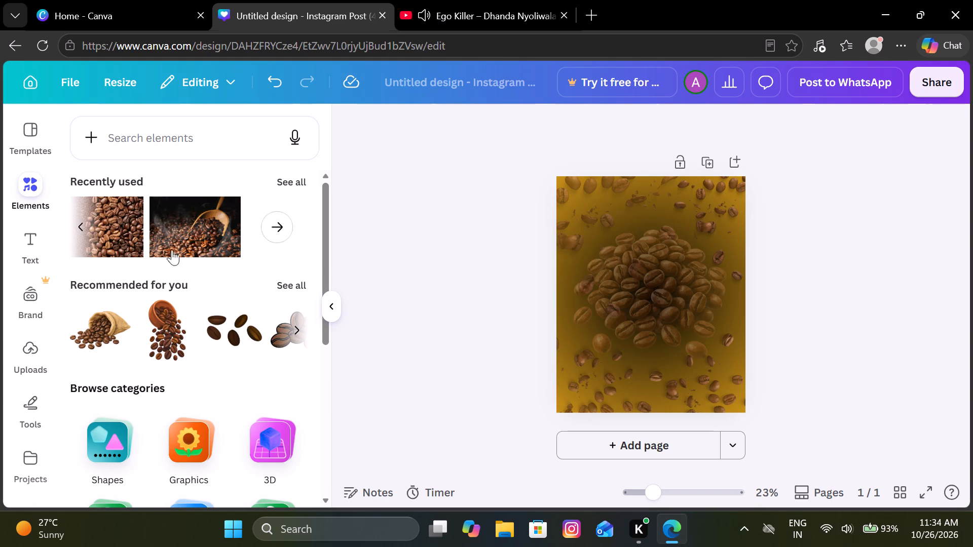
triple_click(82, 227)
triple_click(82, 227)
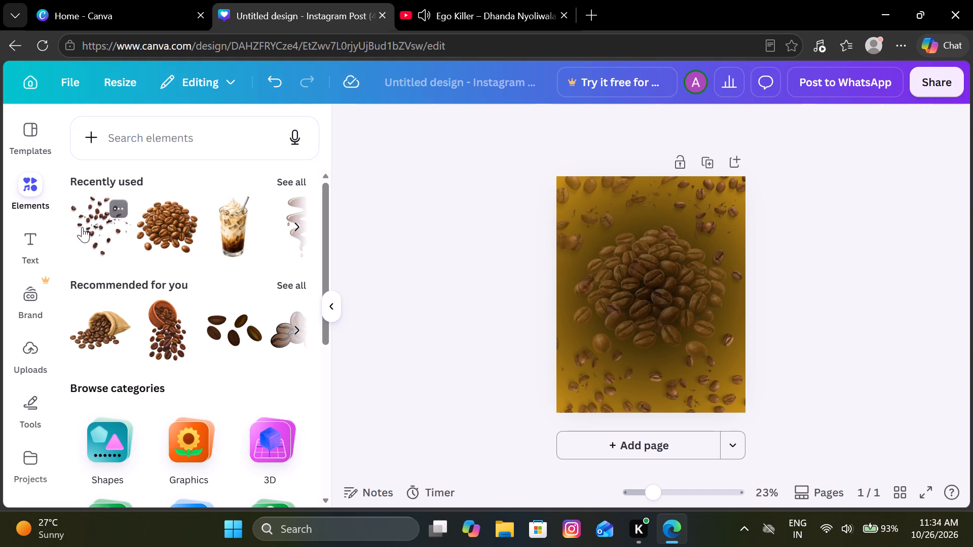
Search the elements library for "chocolate" and look through all of its graphics.
left_click(183, 146)
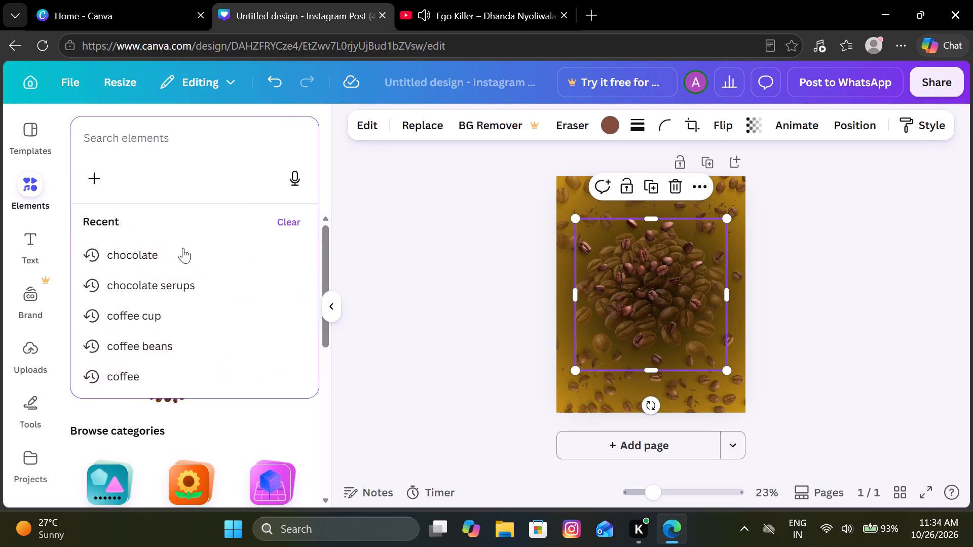
left_click(181, 255)
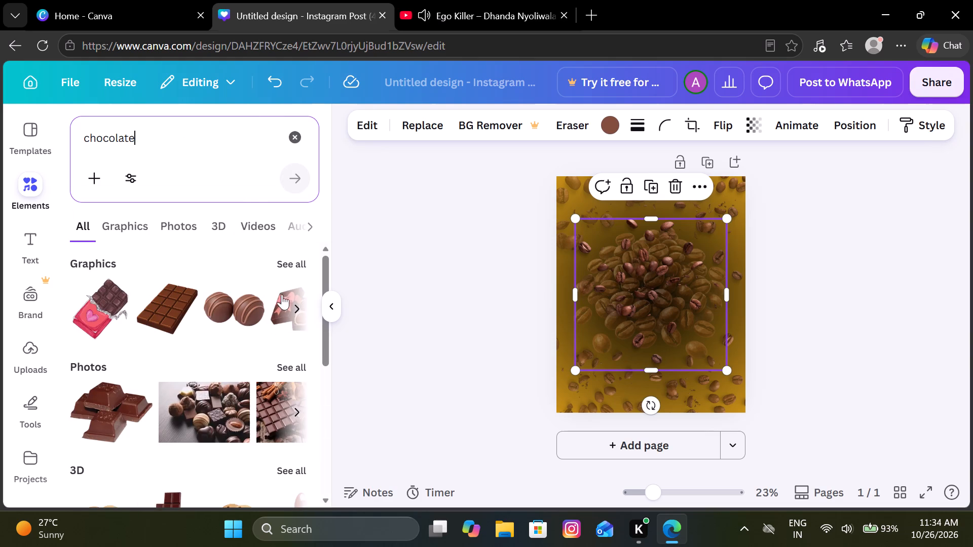
left_click(285, 263)
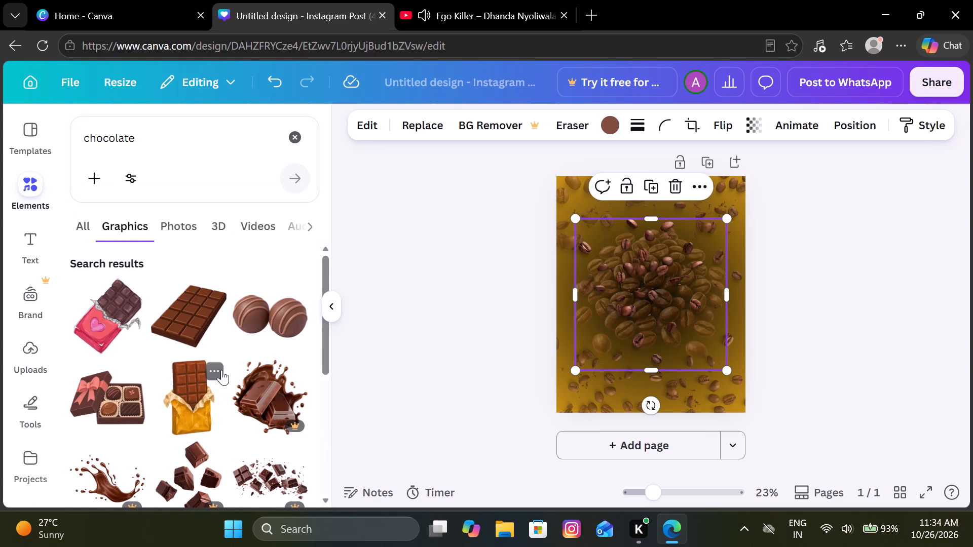
scroll(221, 370, "down", 5)
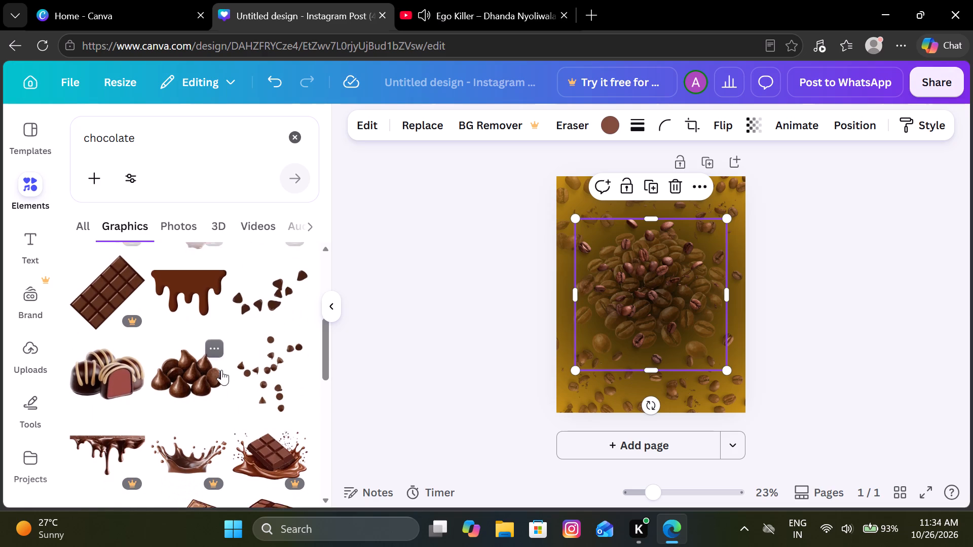
scroll(221, 370, "down", 1)
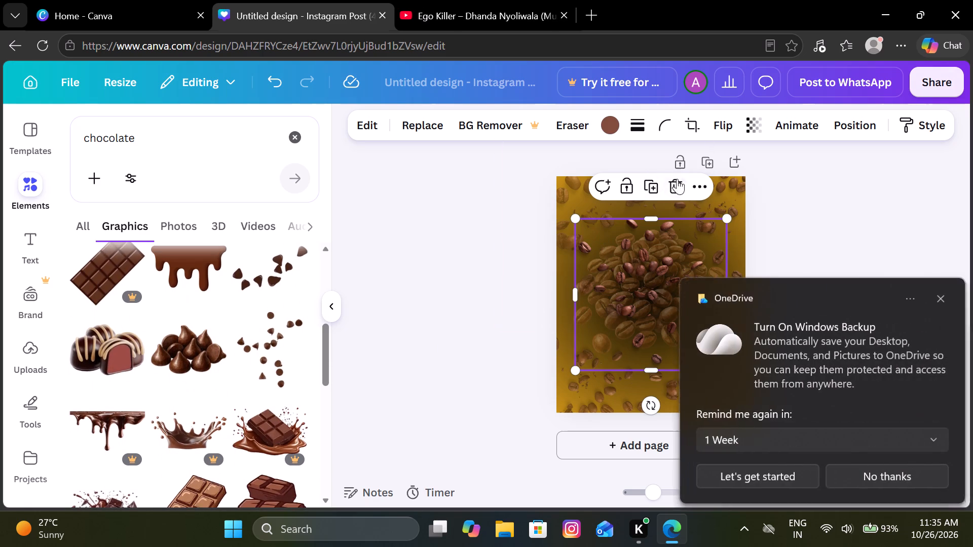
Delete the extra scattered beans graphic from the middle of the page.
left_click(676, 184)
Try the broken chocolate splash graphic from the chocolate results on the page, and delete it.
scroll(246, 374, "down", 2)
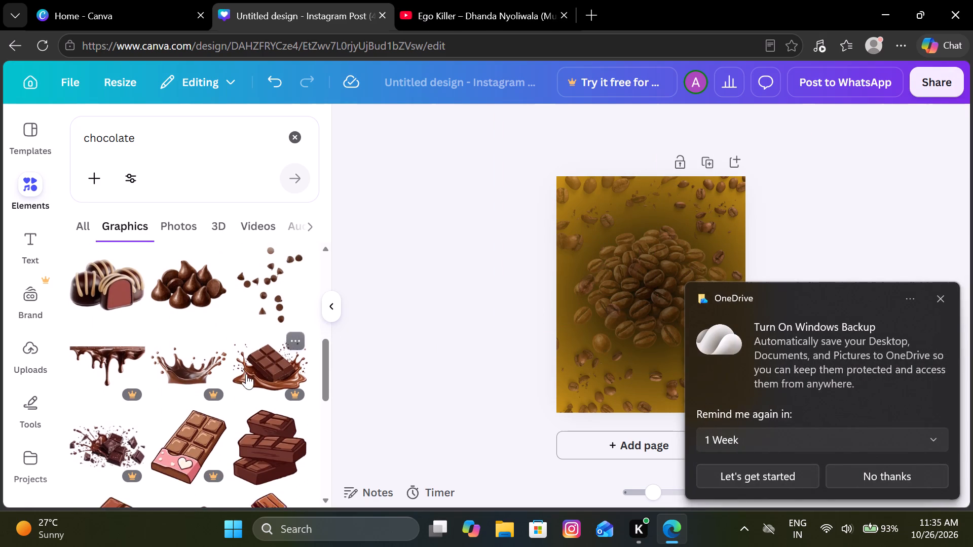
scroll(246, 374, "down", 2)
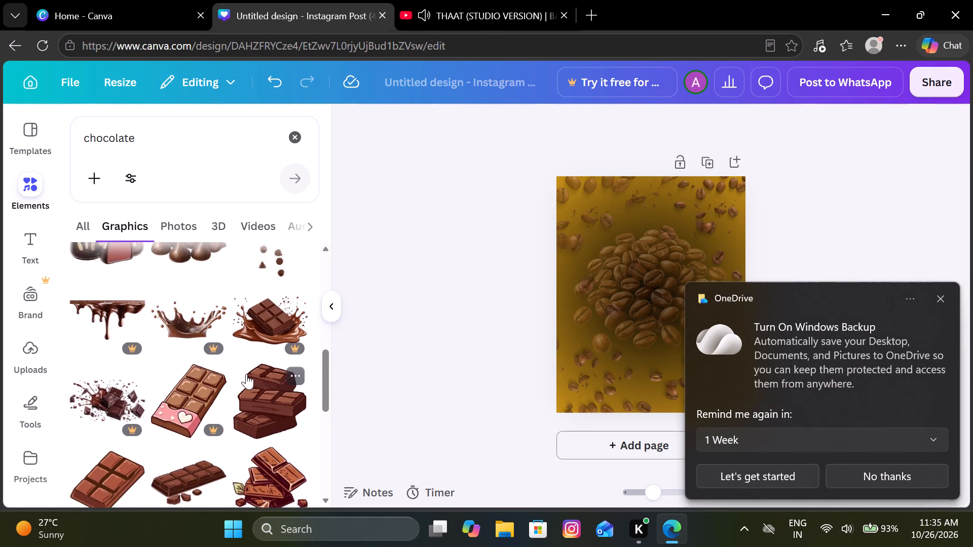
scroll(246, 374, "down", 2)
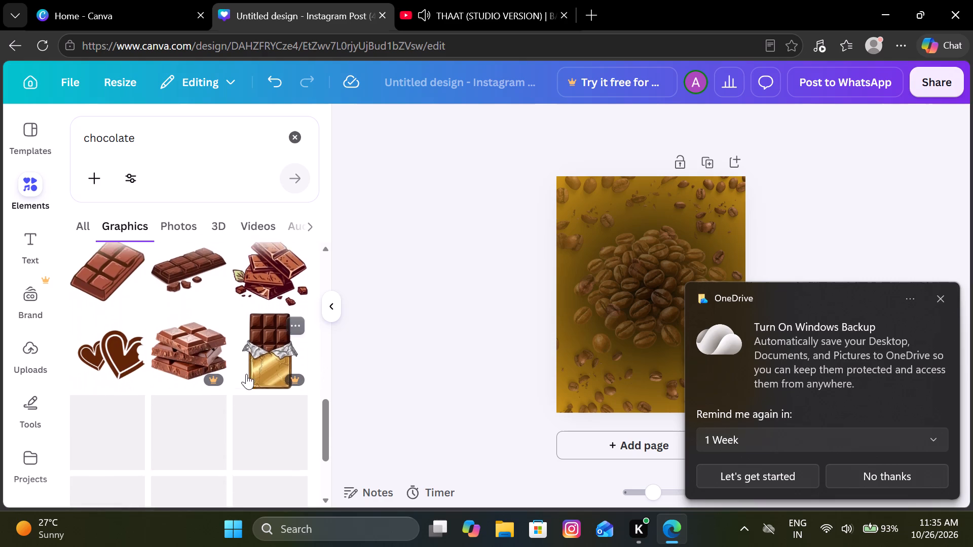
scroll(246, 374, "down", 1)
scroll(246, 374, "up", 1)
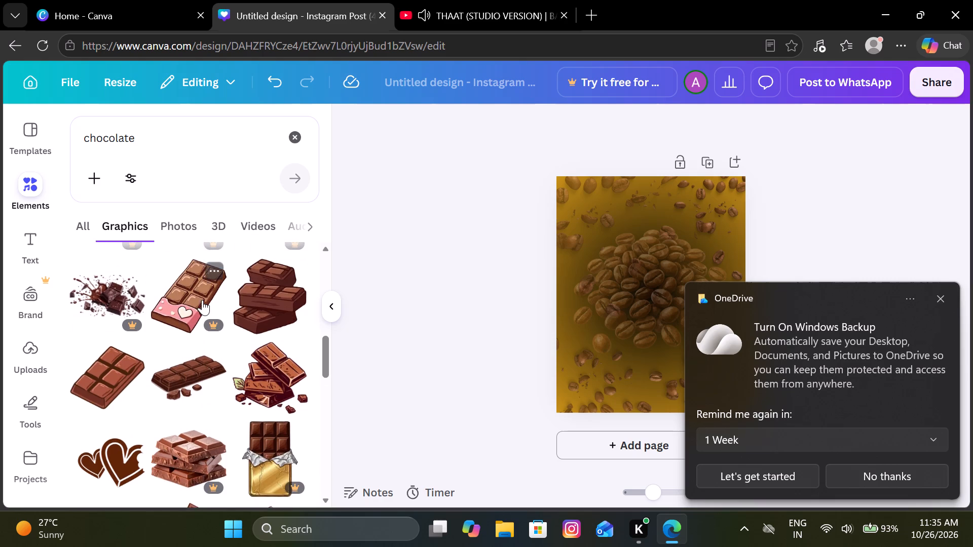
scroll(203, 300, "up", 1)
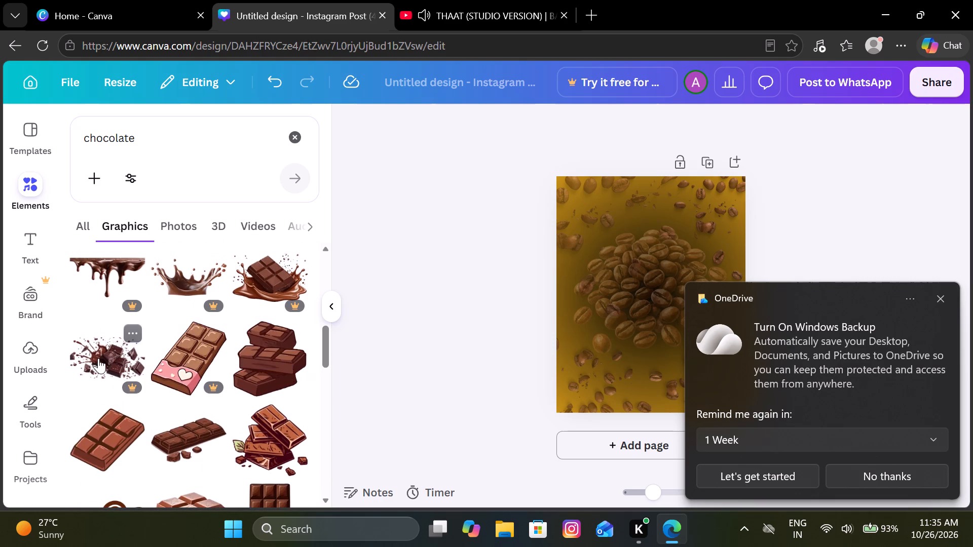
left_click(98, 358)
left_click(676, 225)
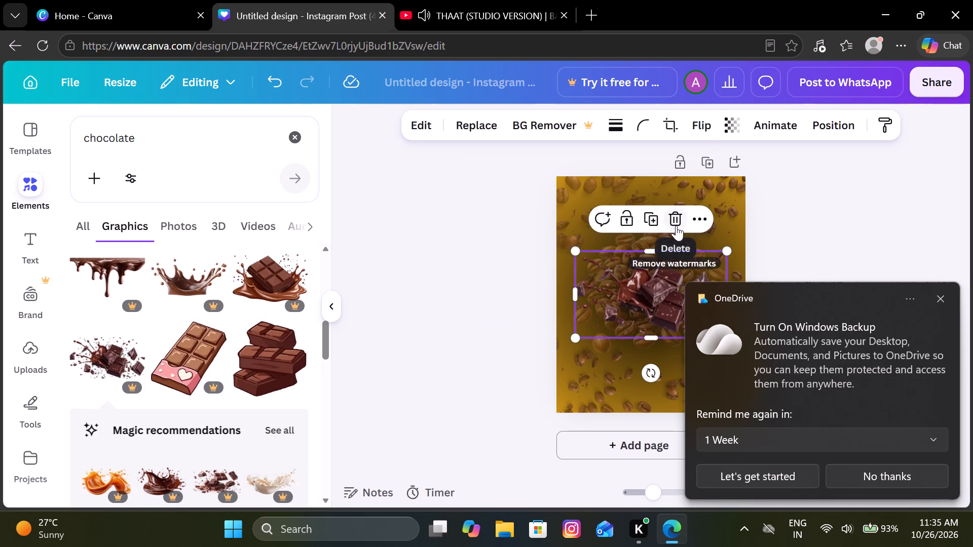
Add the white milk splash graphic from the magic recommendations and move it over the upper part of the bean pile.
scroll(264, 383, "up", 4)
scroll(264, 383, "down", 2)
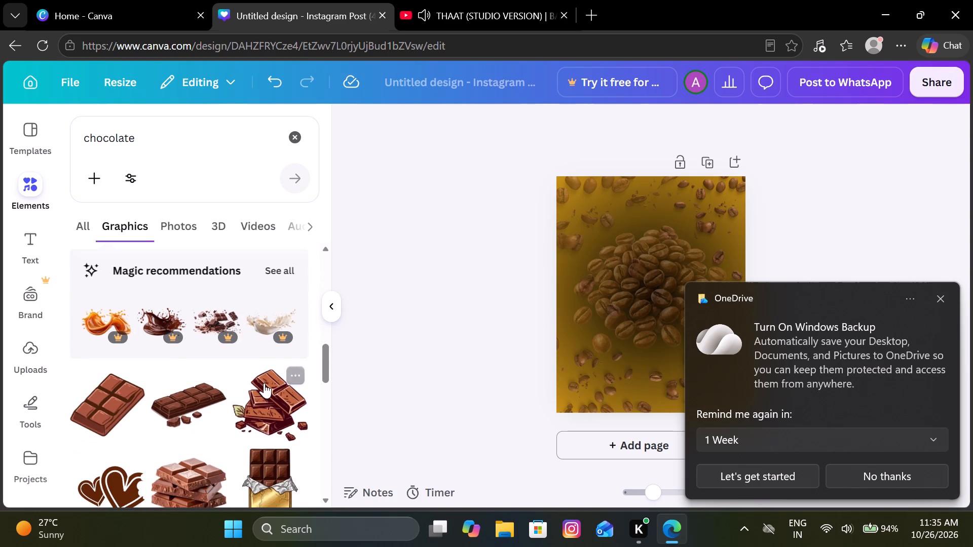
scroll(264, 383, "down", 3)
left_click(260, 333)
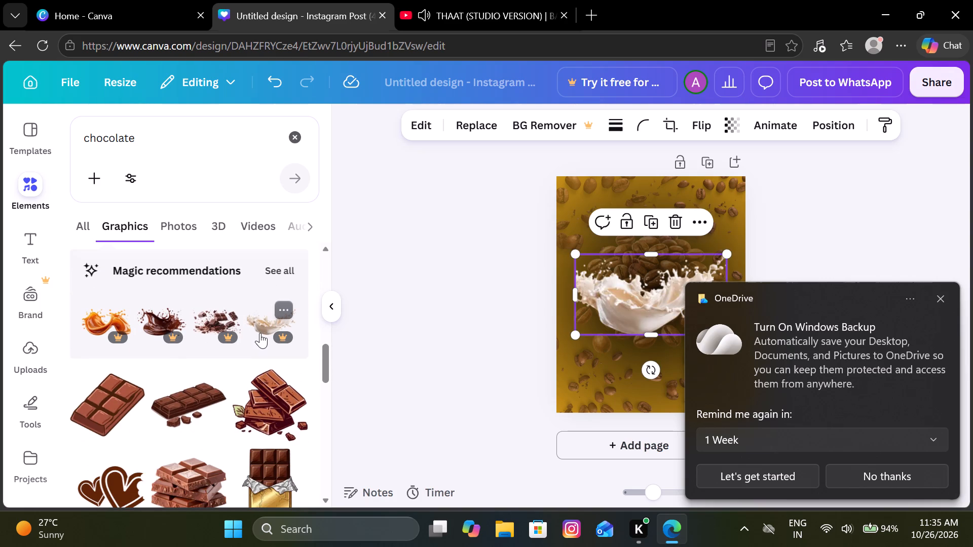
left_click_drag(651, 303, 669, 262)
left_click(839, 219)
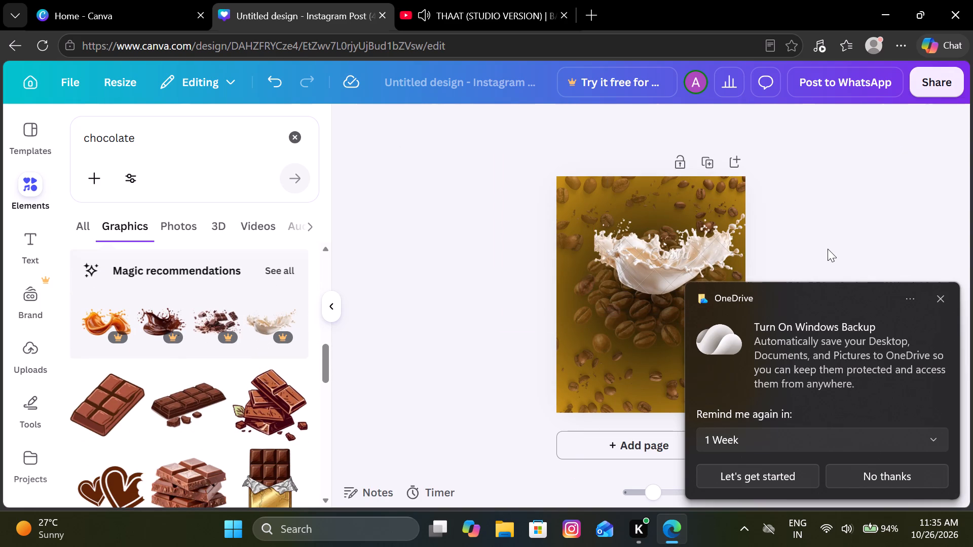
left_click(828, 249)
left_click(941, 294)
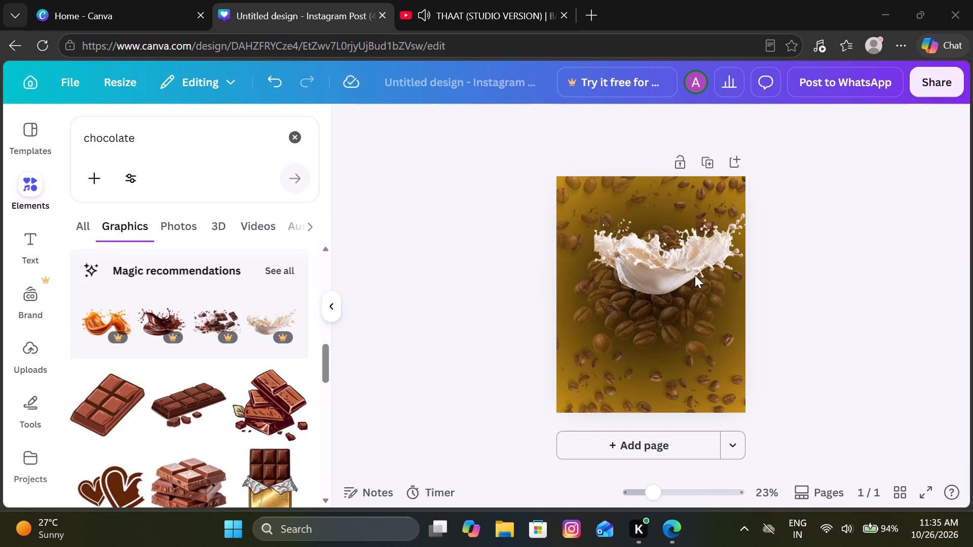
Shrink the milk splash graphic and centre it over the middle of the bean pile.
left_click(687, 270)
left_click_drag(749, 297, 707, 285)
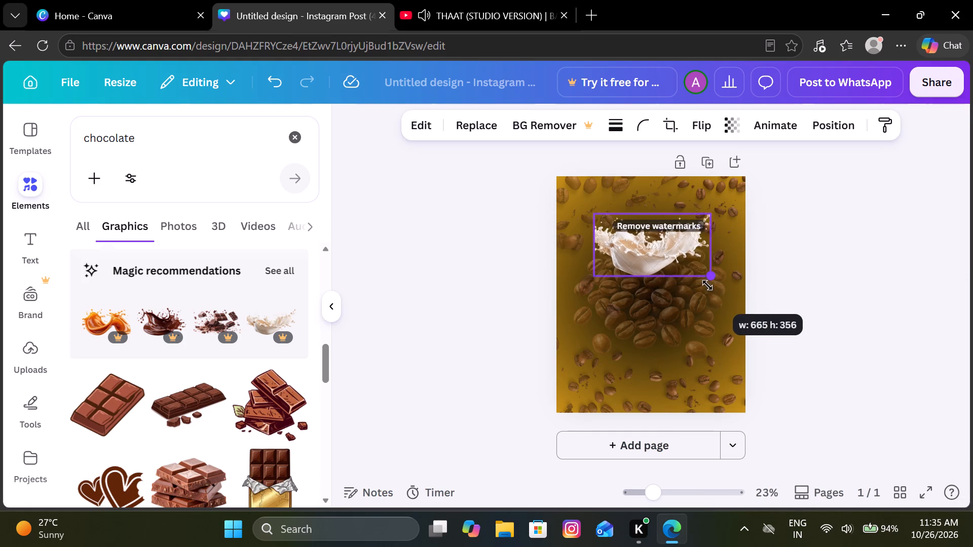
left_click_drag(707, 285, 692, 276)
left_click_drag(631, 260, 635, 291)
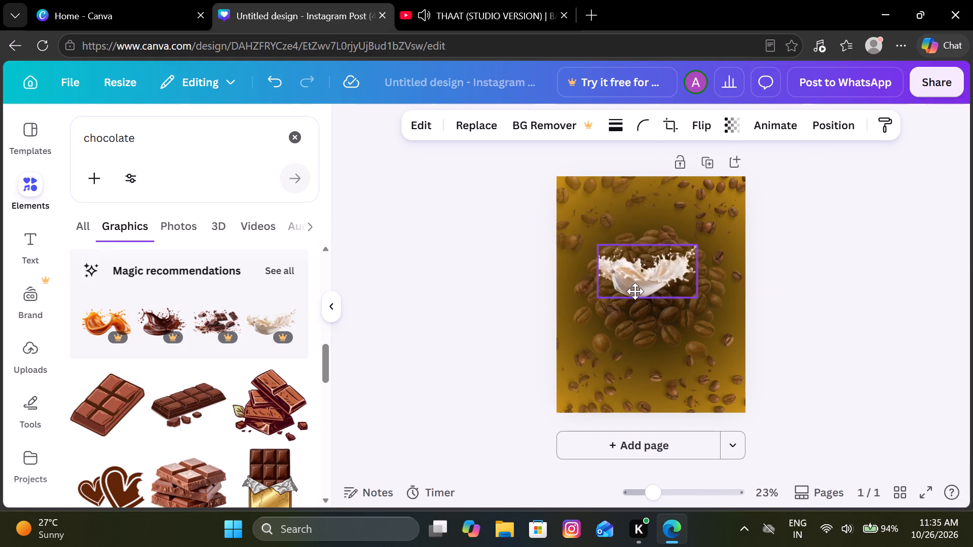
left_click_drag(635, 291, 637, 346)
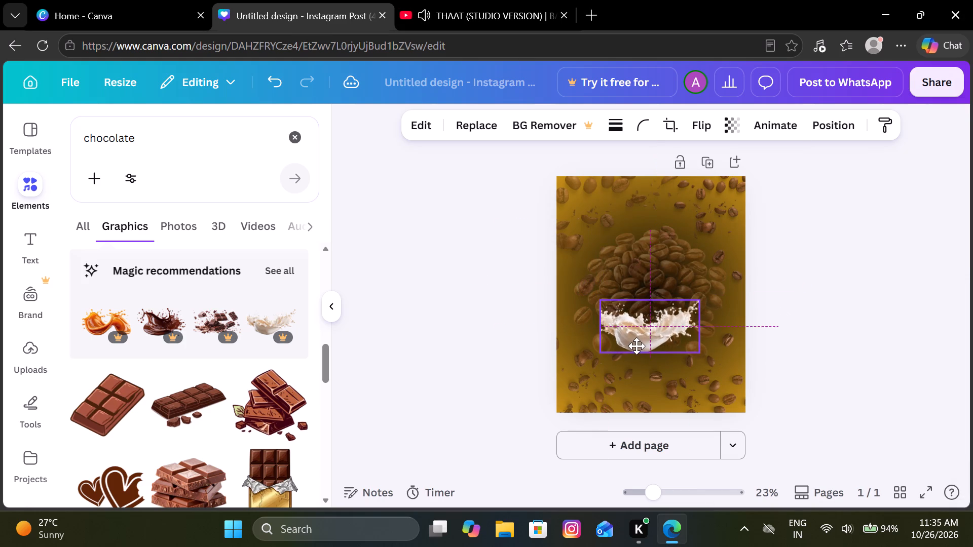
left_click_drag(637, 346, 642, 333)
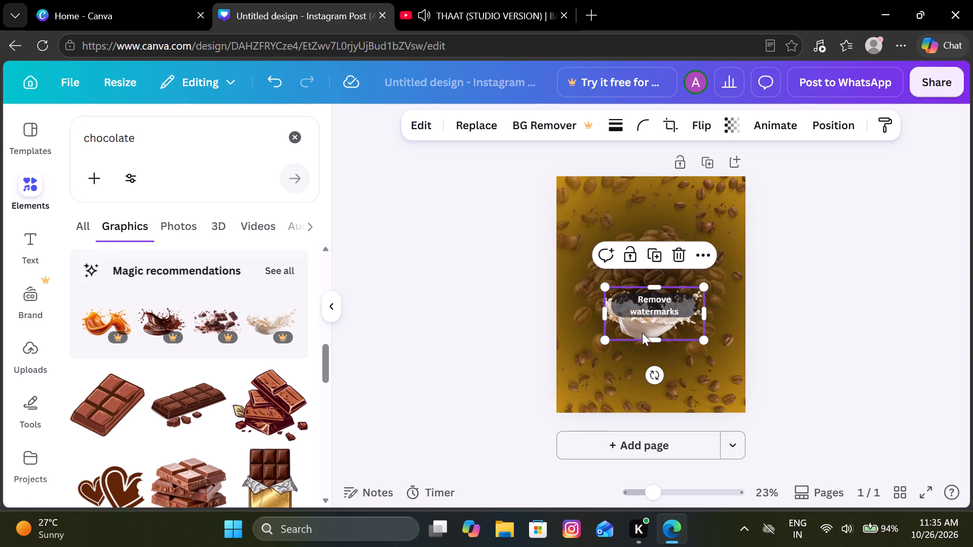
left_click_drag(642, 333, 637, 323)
Browse more chocolate graphics and search the elements library for "chocolate white".
scroll(295, 390, "down", 3)
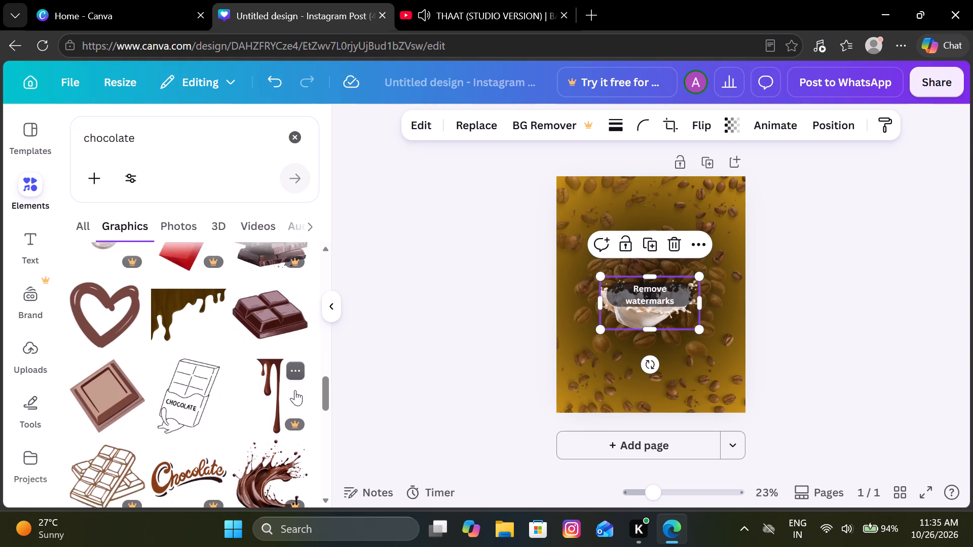
scroll(295, 390, "down", 2)
scroll(295, 390, "up", 2)
scroll(295, 390, "down", 1)
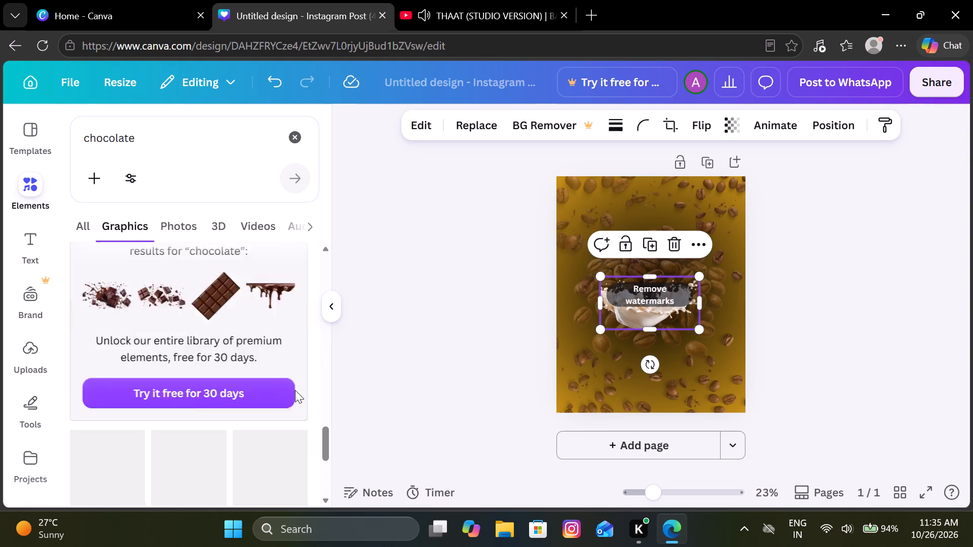
scroll(295, 390, "down", 1)
scroll(295, 390, "up", 6)
left_click(179, 130)
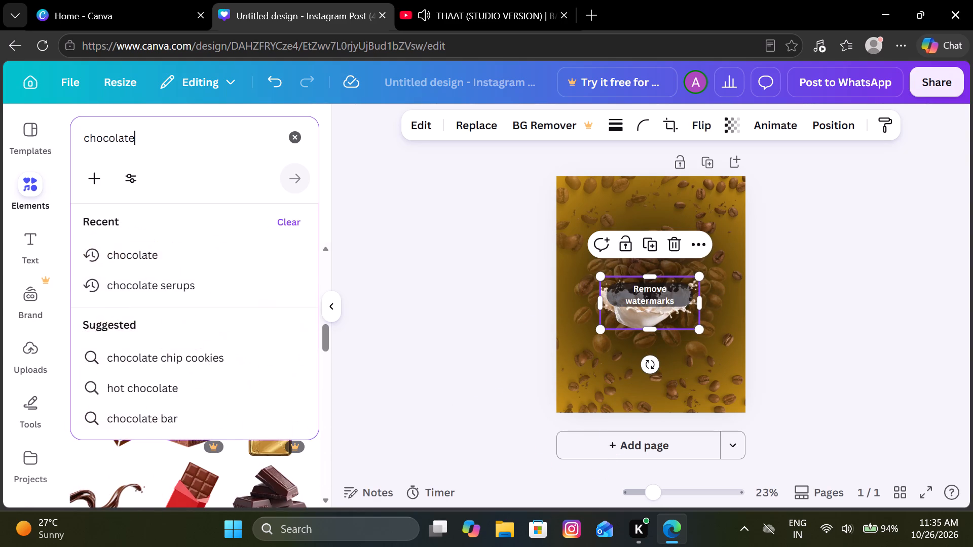
key("space")
type("whitw")
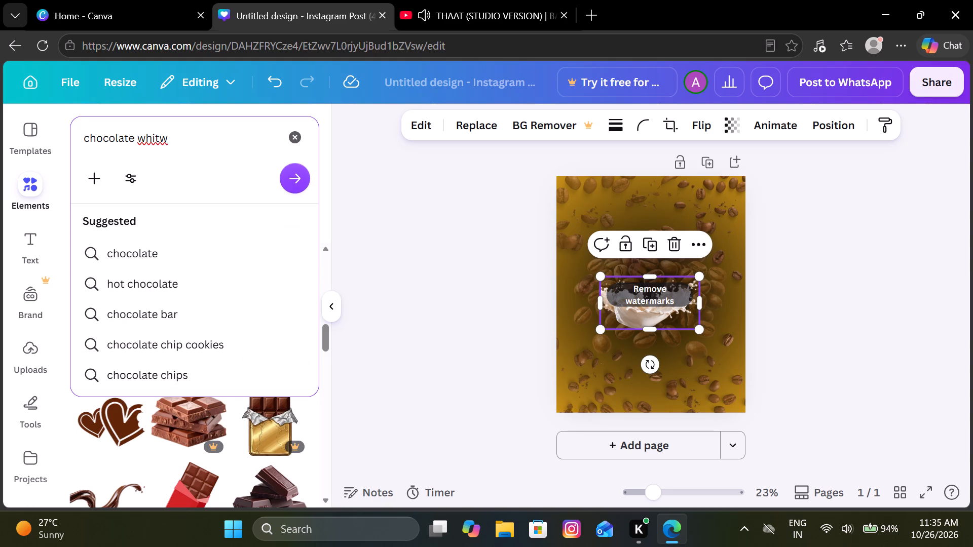
left_click(182, 133)
key("BackSpace")
key("e")
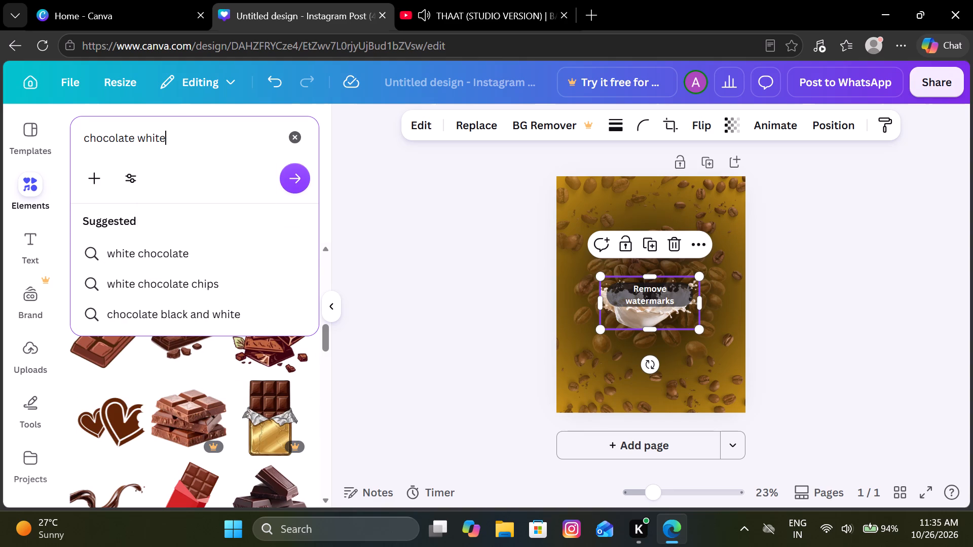
left_click(289, 189)
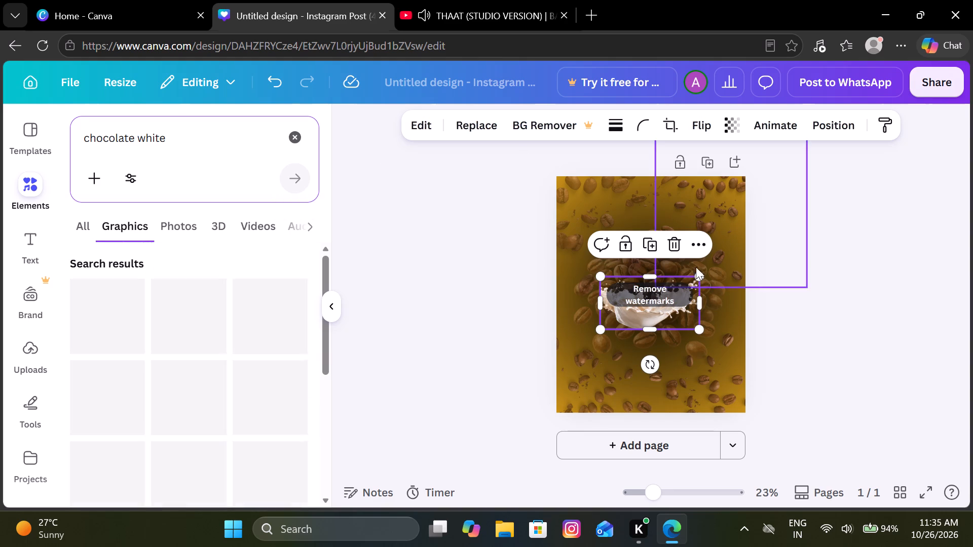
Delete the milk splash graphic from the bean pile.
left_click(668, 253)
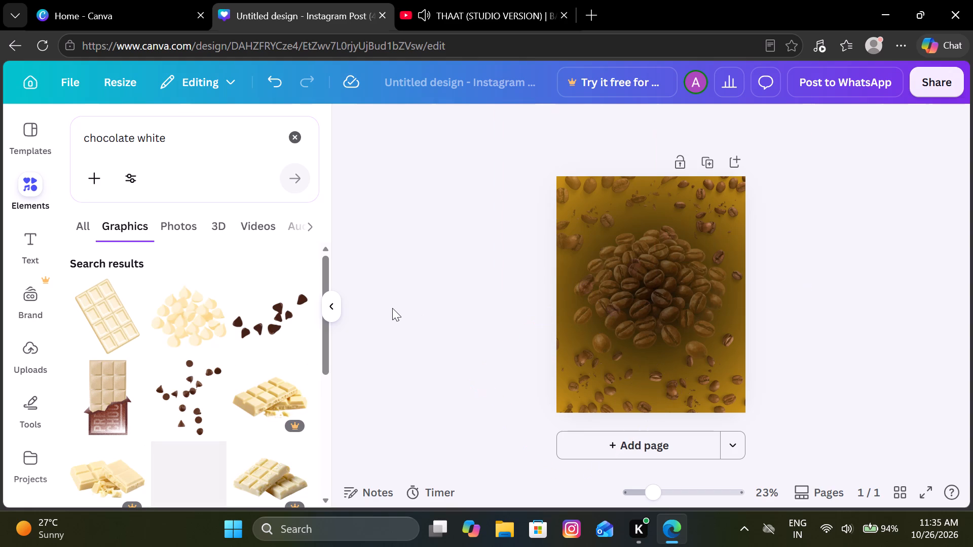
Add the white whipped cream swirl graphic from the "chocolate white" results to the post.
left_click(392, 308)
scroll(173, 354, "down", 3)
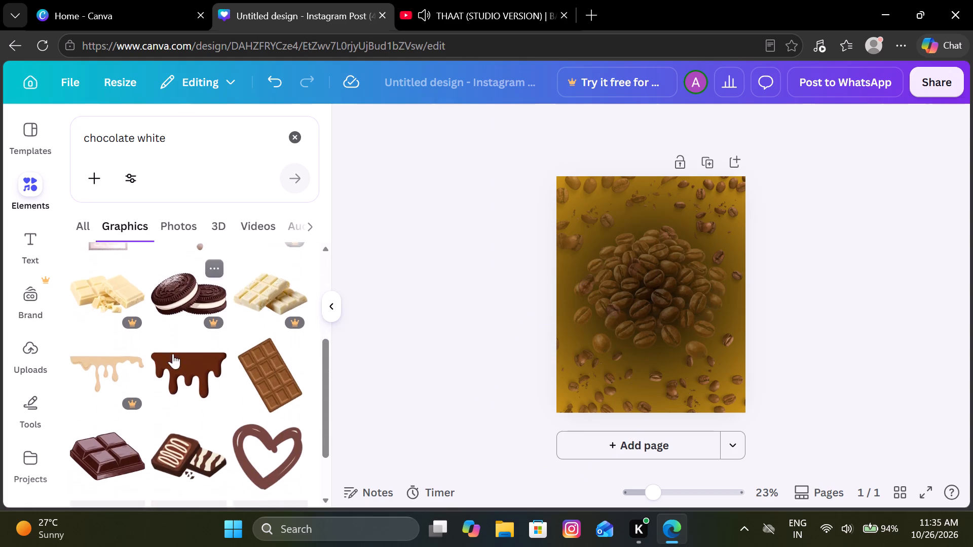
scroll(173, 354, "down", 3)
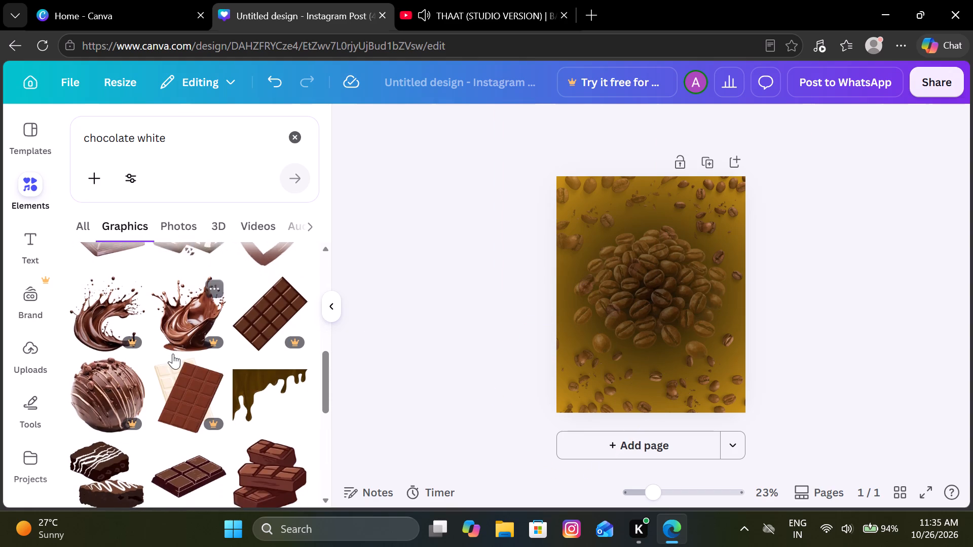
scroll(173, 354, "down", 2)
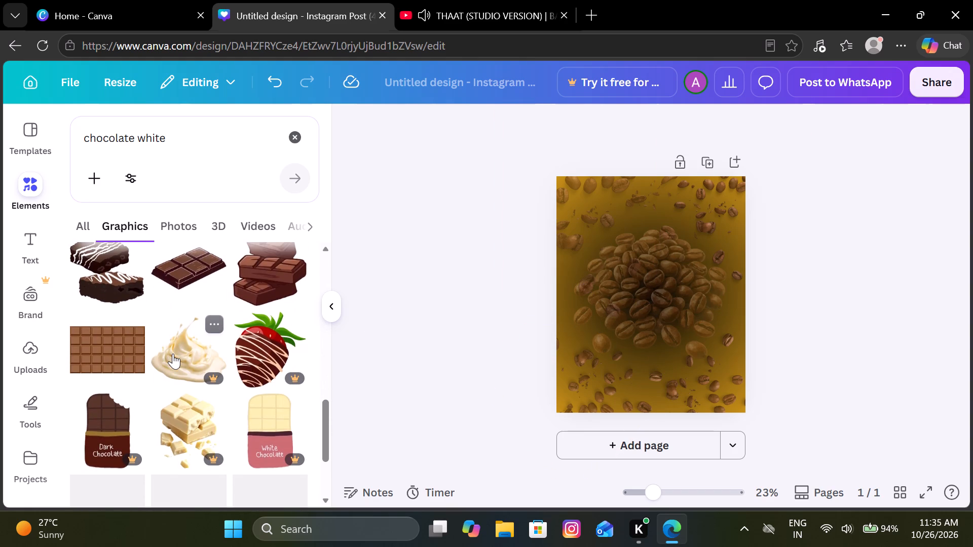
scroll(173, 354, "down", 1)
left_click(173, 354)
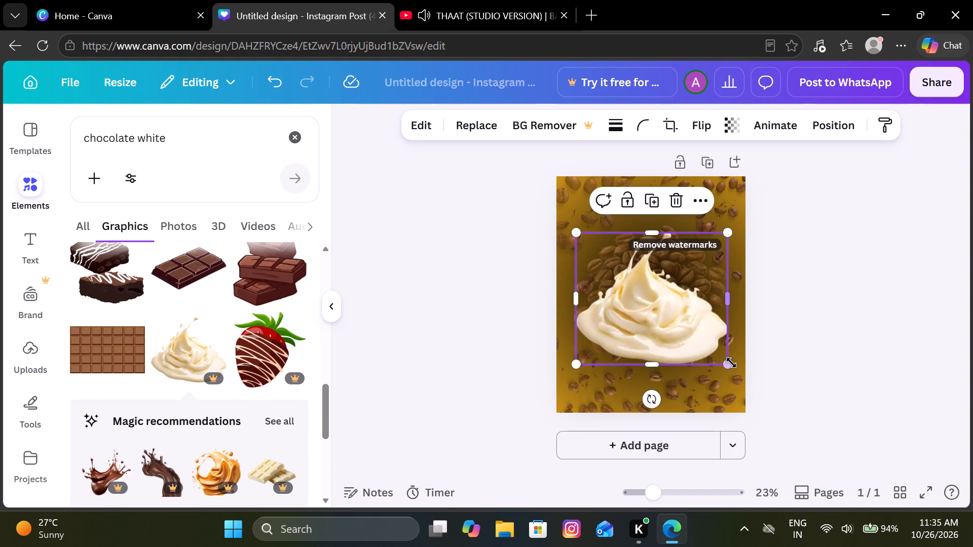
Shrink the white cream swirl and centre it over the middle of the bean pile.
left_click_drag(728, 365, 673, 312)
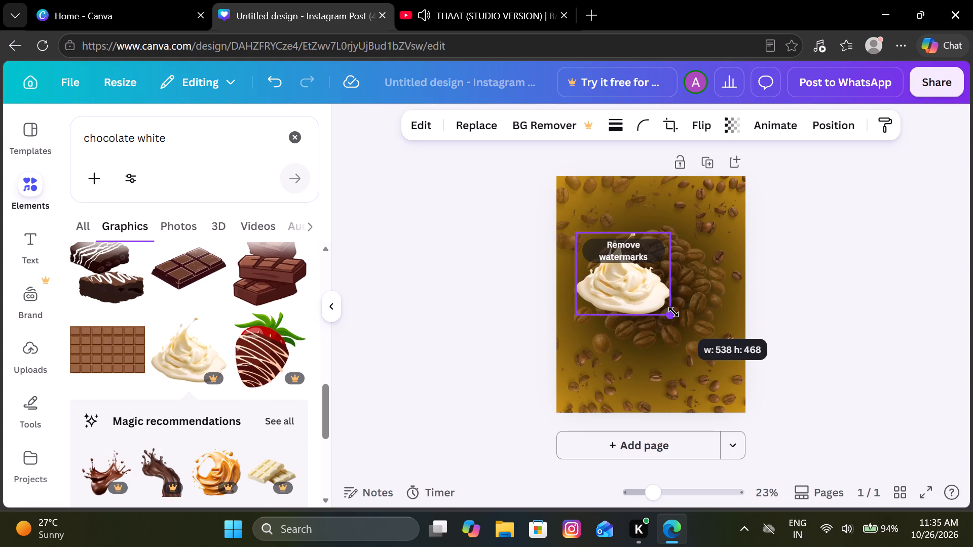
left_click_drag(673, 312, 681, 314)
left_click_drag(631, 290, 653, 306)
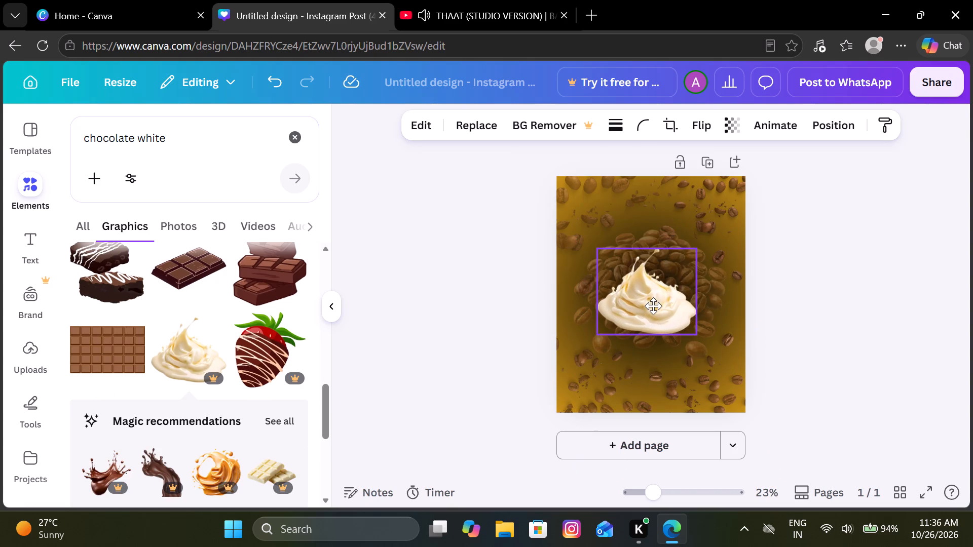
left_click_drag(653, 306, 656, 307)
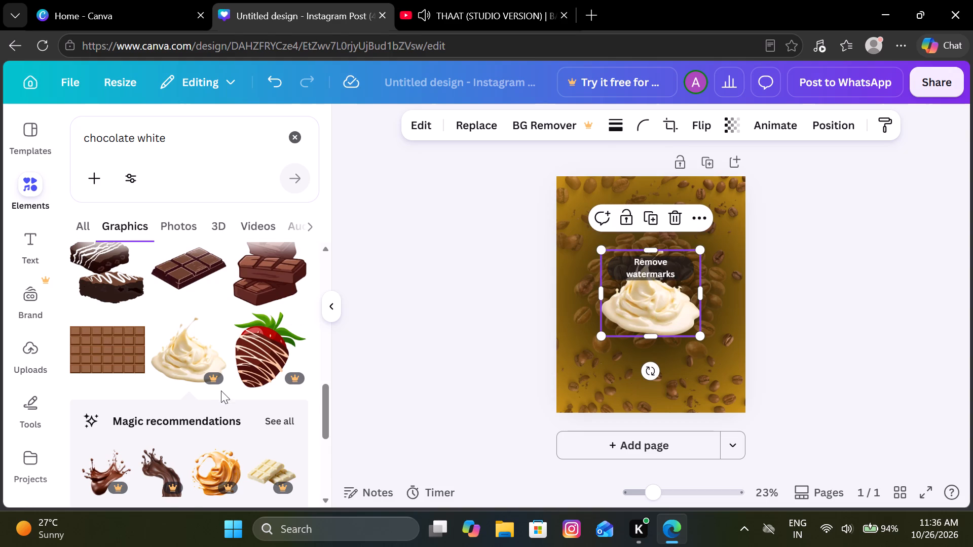
Add the caramel swirl splash from the magic recommendations and move it down so the white cream graphic is partly uncovered.
scroll(221, 390, "down", 2)
scroll(221, 390, "right", 1)
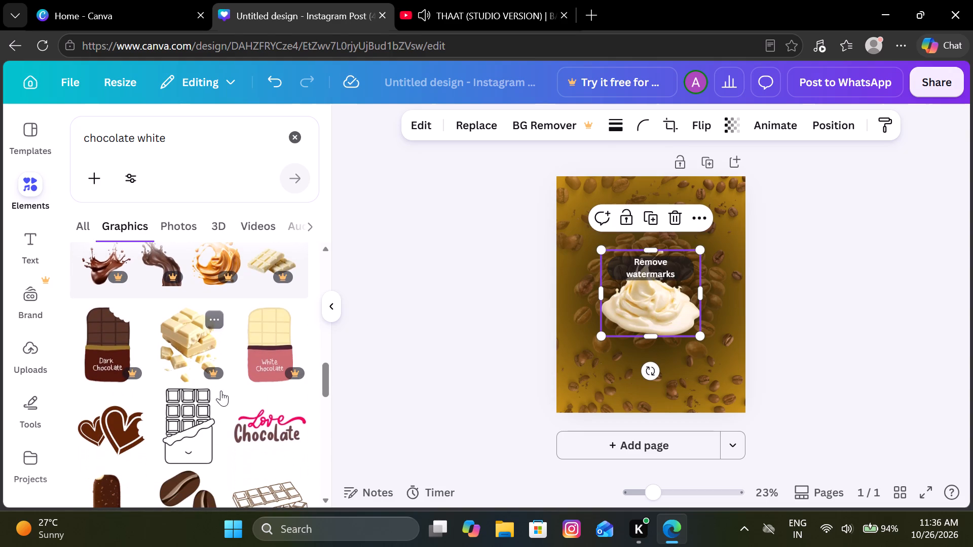
scroll(221, 390, "right", 2)
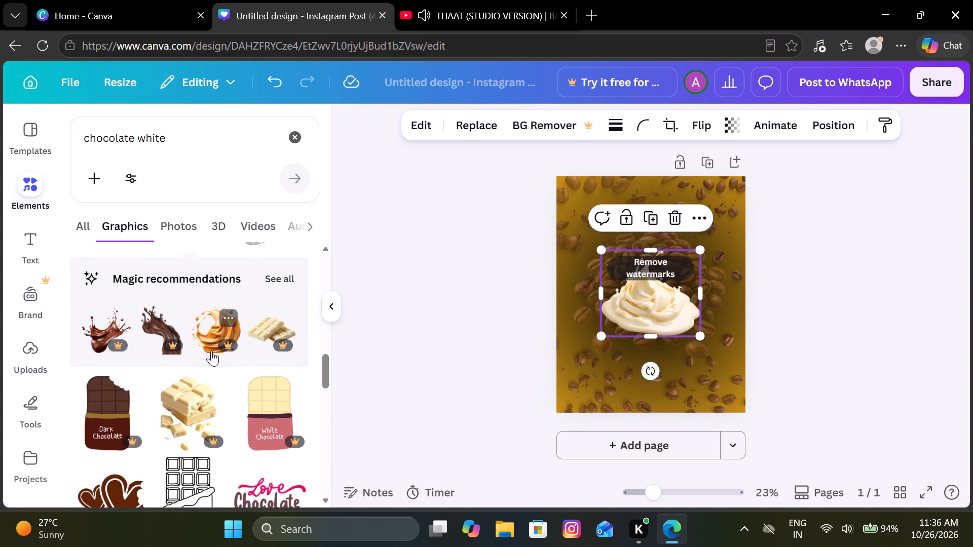
left_click(209, 337)
left_click_drag(655, 292, 665, 345)
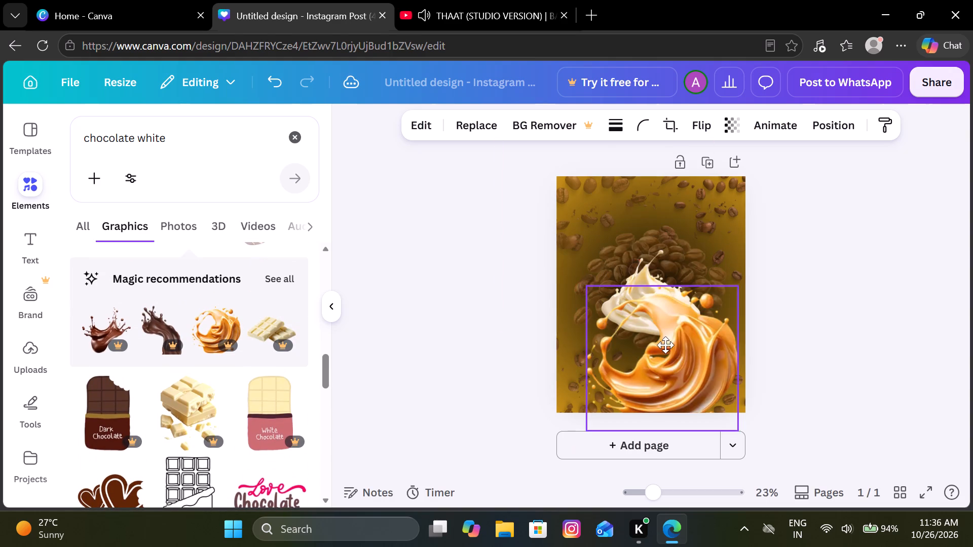
left_click_drag(665, 345, 665, 344)
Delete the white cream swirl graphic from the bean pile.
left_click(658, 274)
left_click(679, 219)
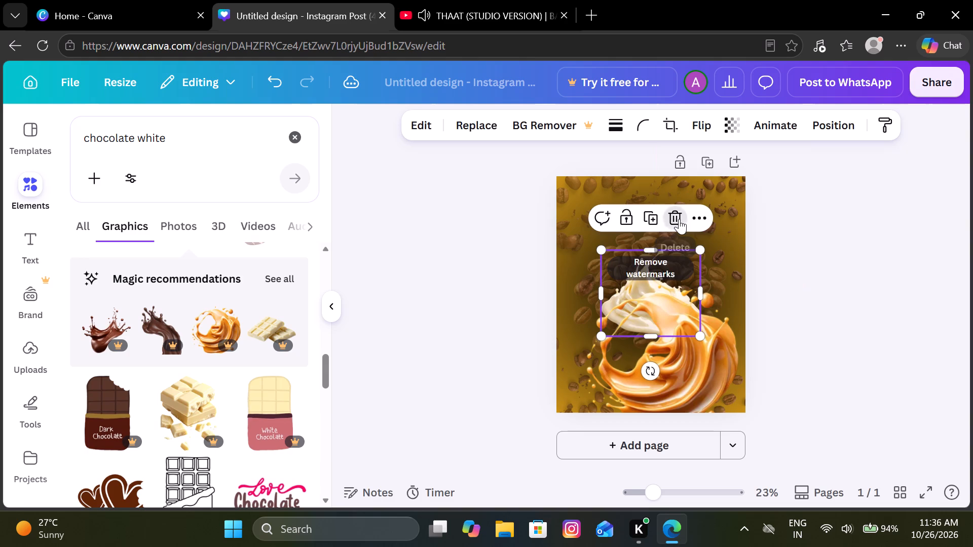
Shrink the caramel splash and position it over the middle of the bean pile.
left_click_drag(673, 349, 659, 288)
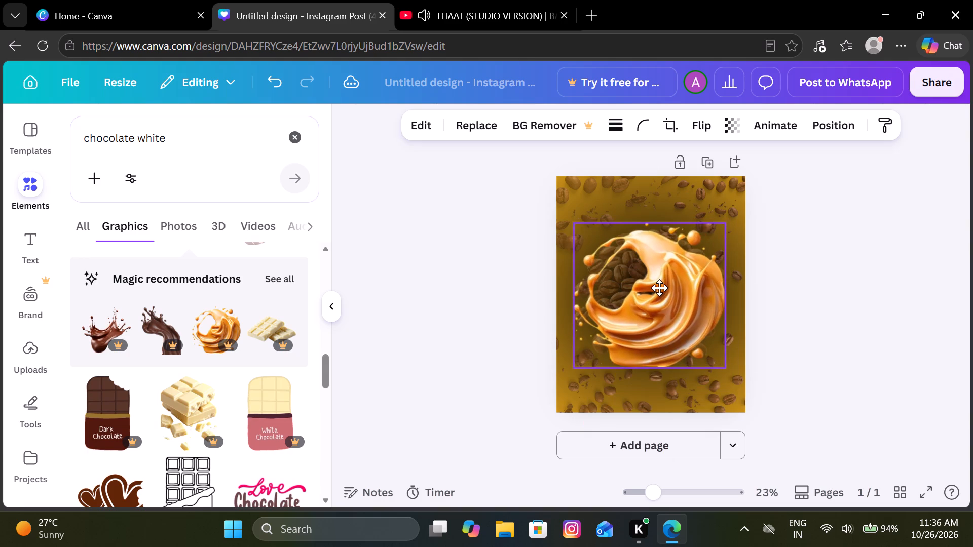
left_click_drag(659, 288, 658, 288)
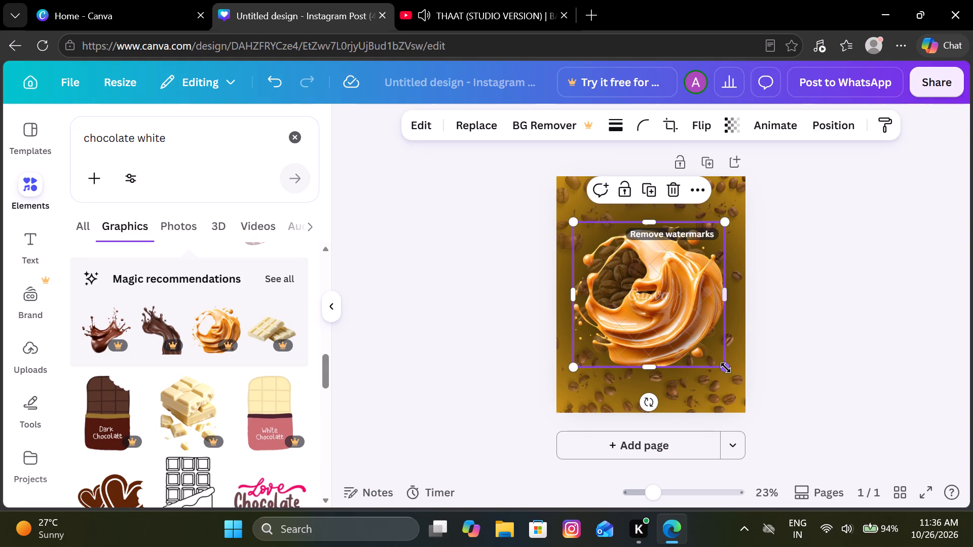
left_click_drag(726, 368, 675, 308)
left_click_drag(616, 278, 641, 303)
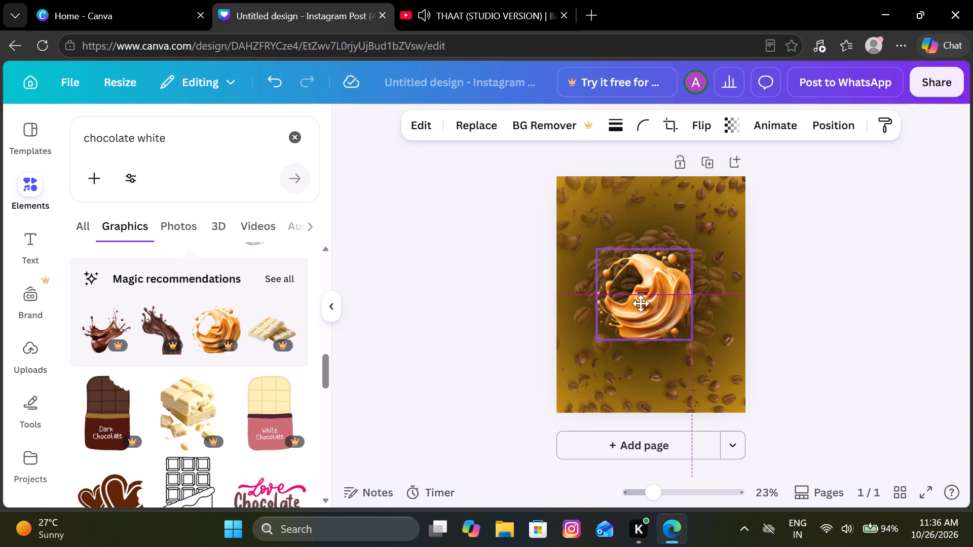
left_click_drag(641, 303, 642, 316)
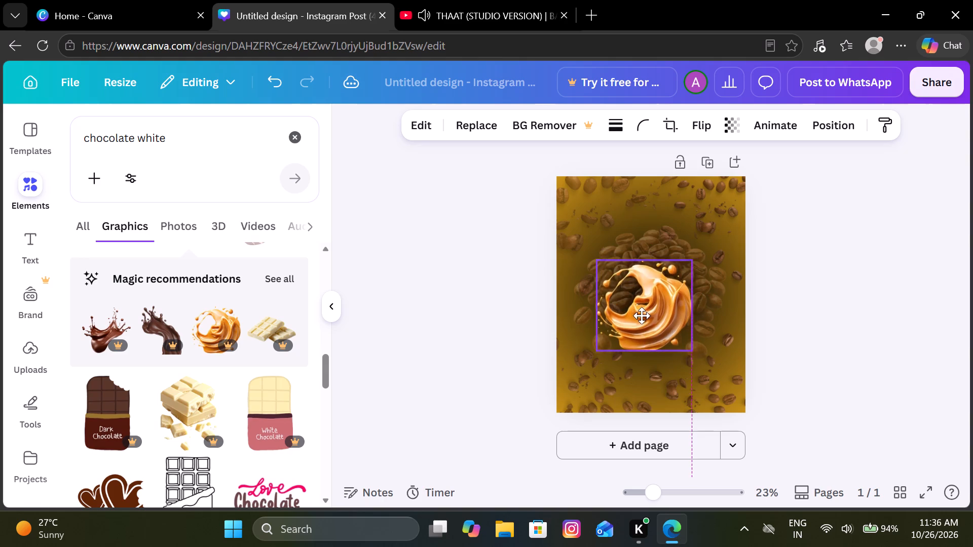
left_click_drag(642, 316, 640, 307)
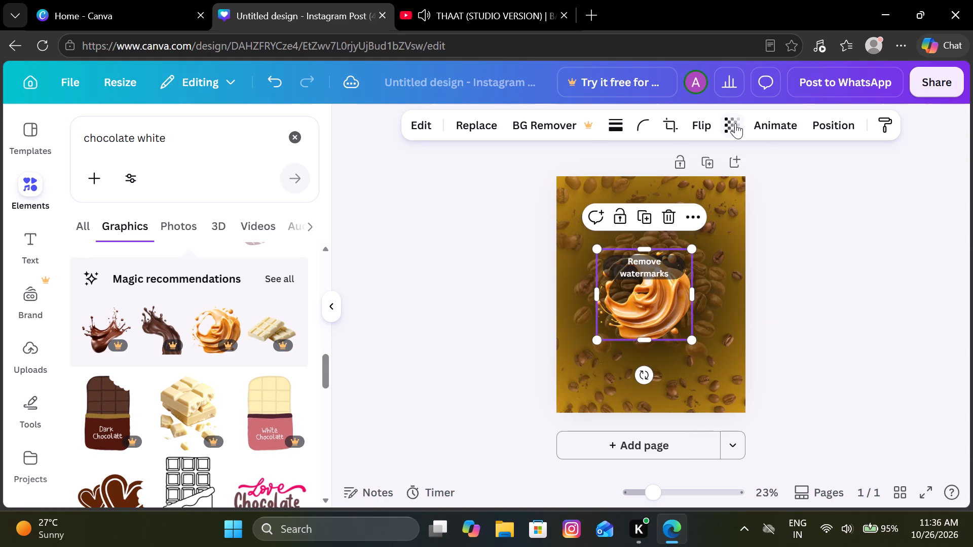
Set the caramel splash's transparency to about 75.
left_click(734, 125)
left_click_drag(768, 191, 763, 191)
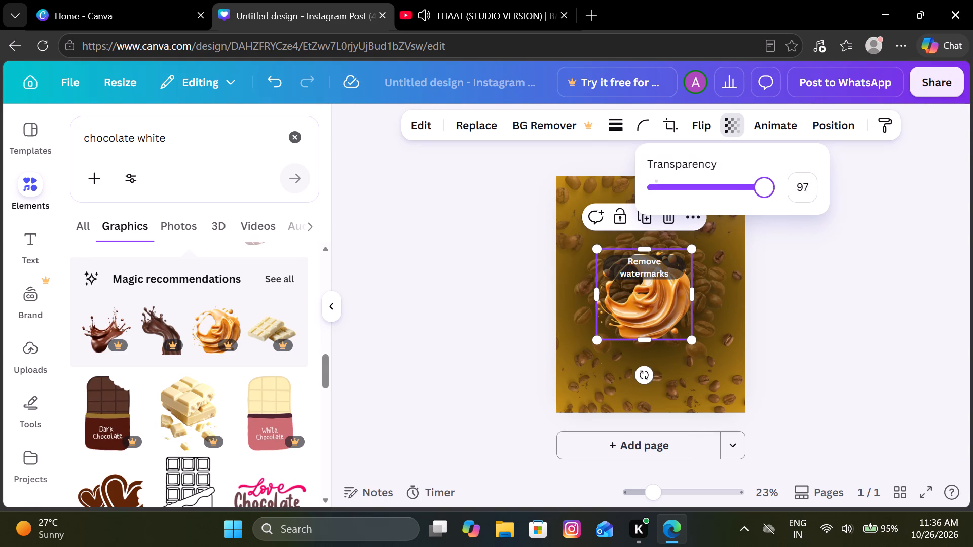
left_click_drag(763, 191, 740, 188)
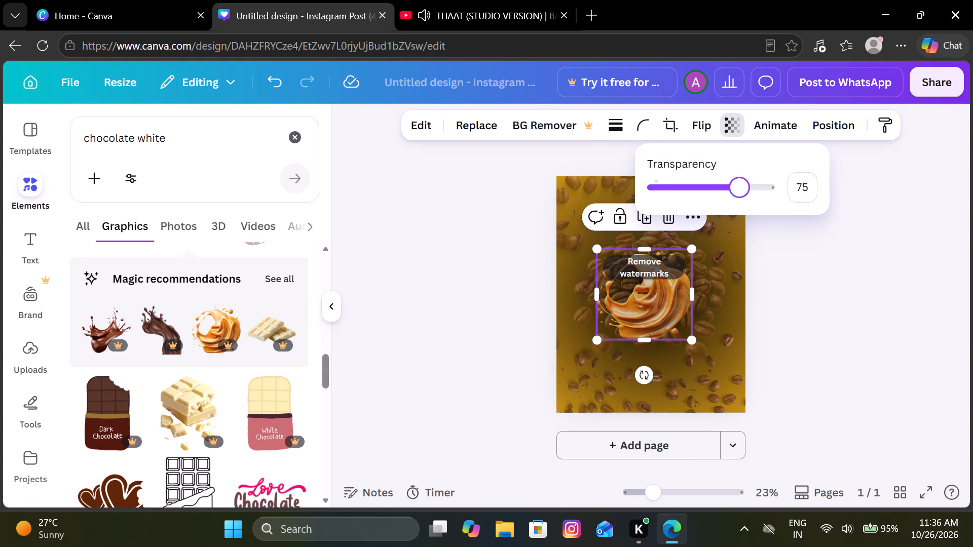
left_click_drag(740, 188, 741, 189)
left_click(465, 397)
Find and add the graphic of two chocolate chip cookies, one of them bitten, from the "chocolate white" results.
scroll(228, 400, "down", 1)
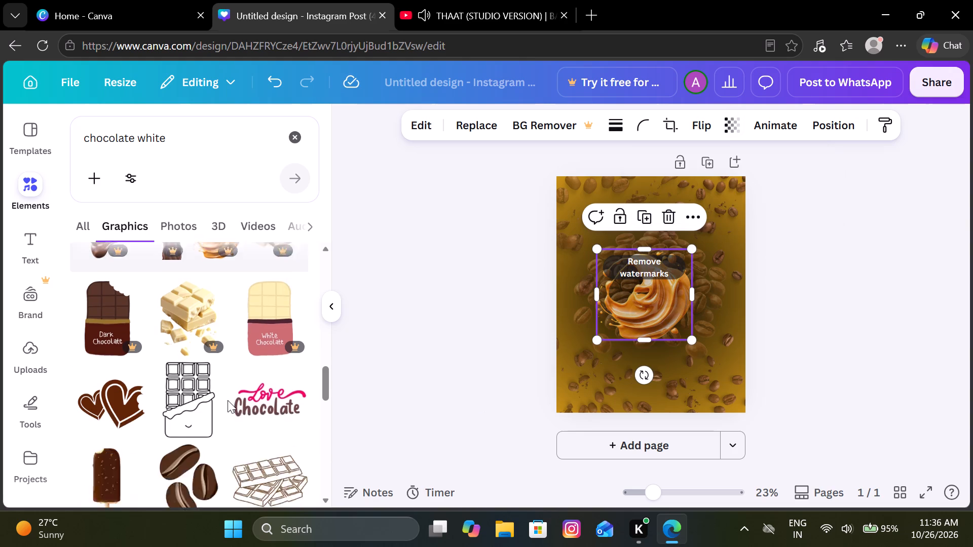
scroll(228, 400, "down", 6)
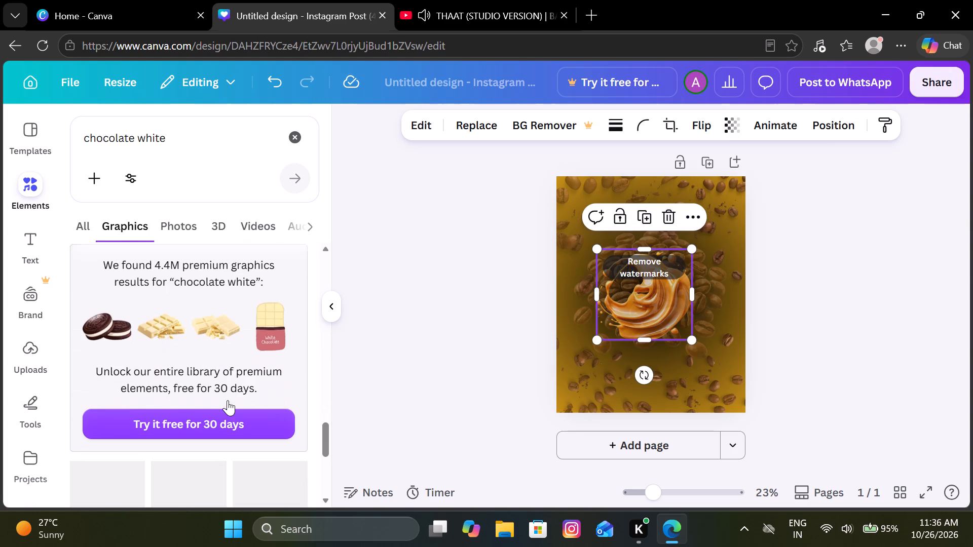
scroll(228, 400, "down", 2)
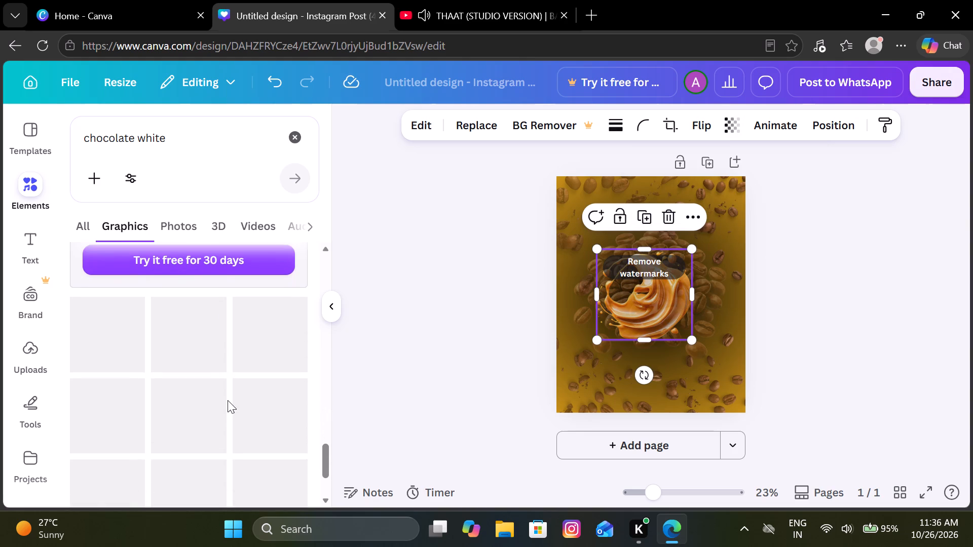
scroll(228, 400, "down", 3)
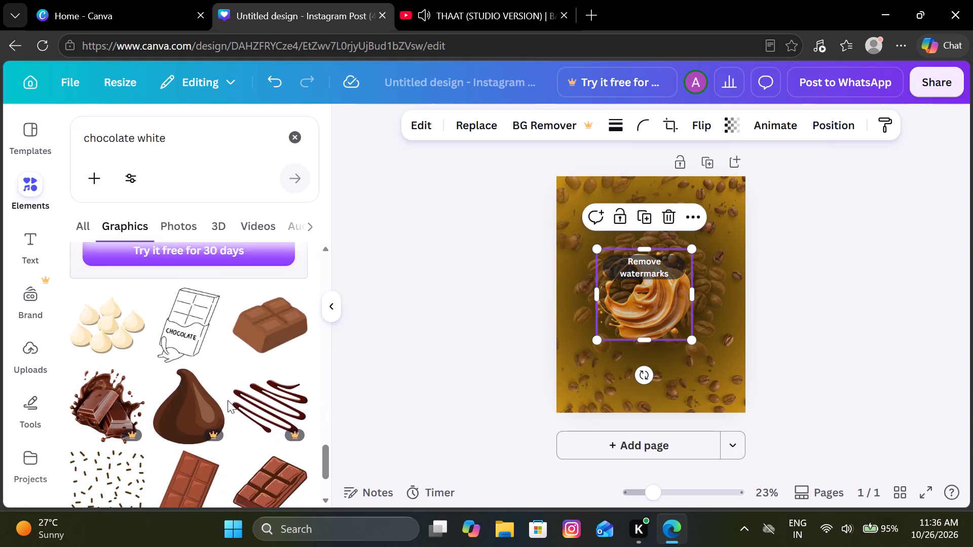
scroll(228, 400, "down", 2)
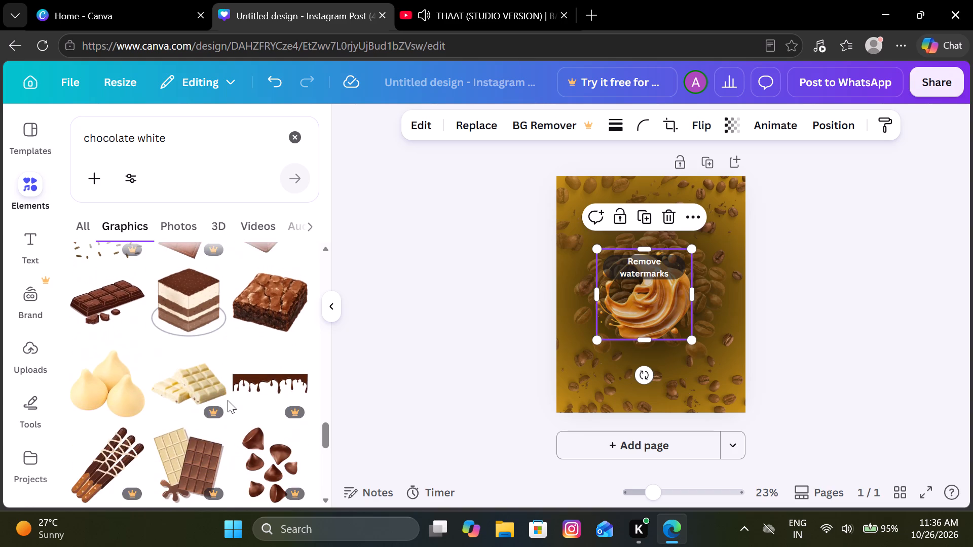
scroll(228, 400, "down", 2)
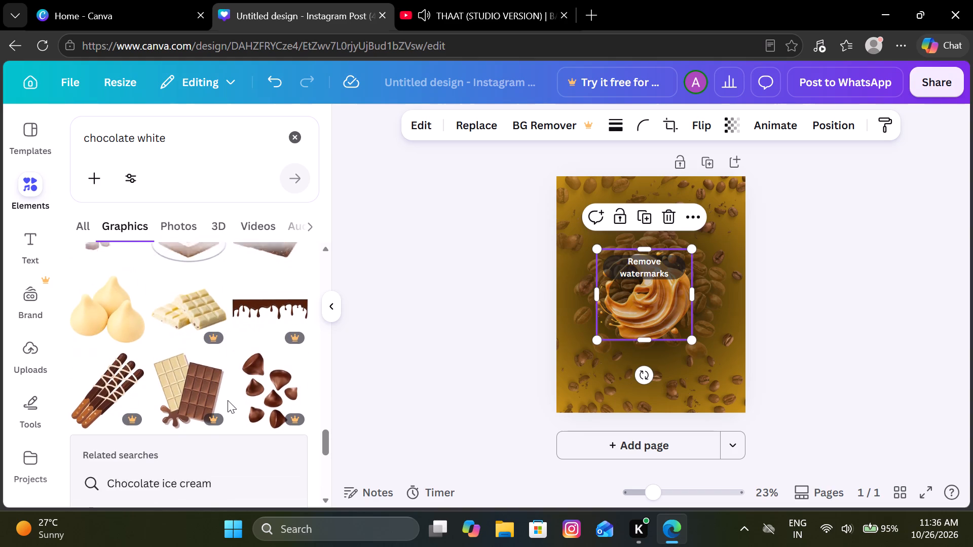
scroll(228, 400, "down", 3)
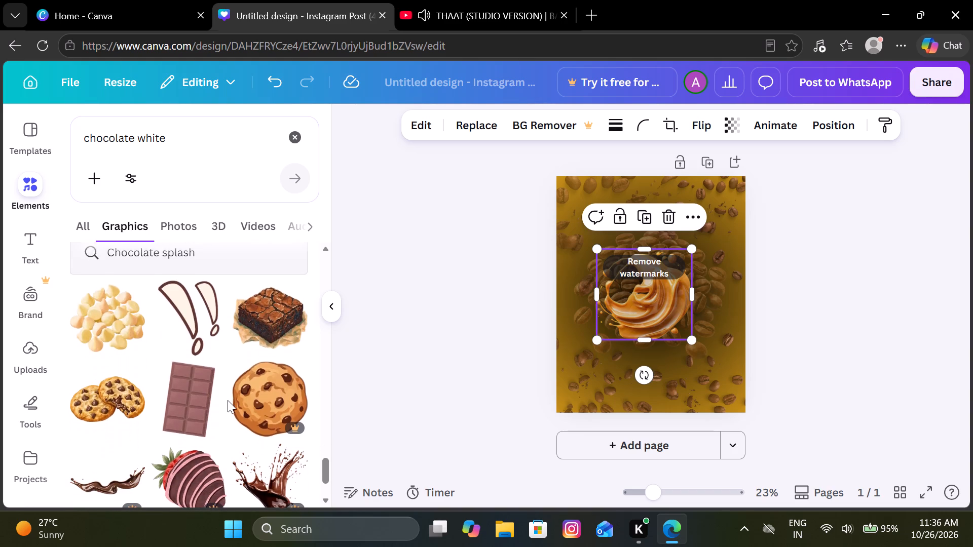
scroll(228, 400, "down", 1)
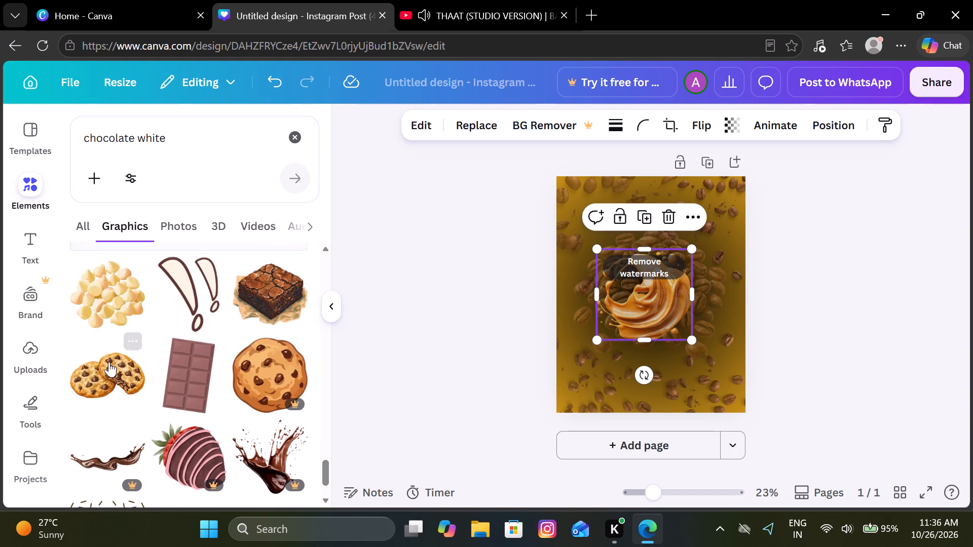
left_click(105, 361)
Shrink the cookies graphic and place it in the bottom-left corner of the post, slightly over the page edges.
left_click_drag(619, 309, 602, 363)
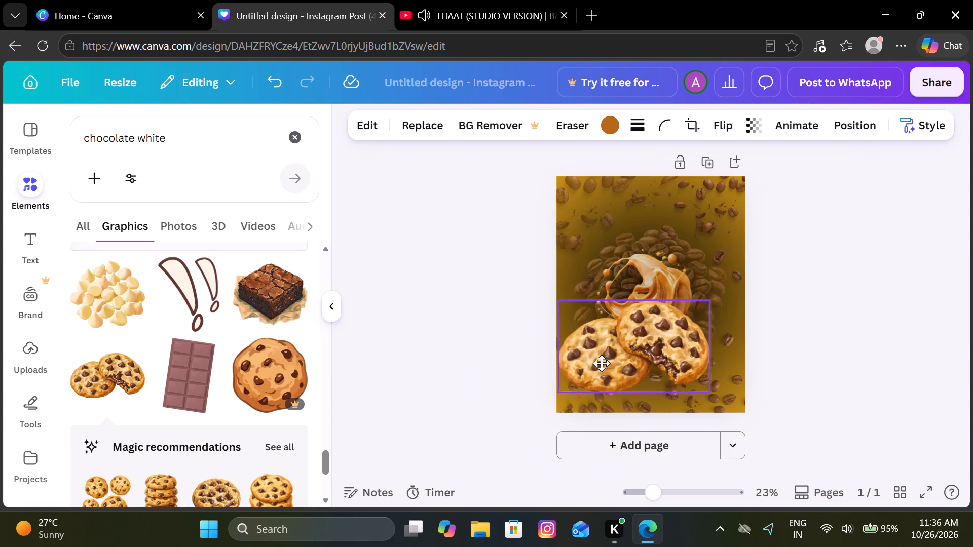
left_click_drag(602, 363, 609, 381)
left_click_drag(719, 411, 653, 372)
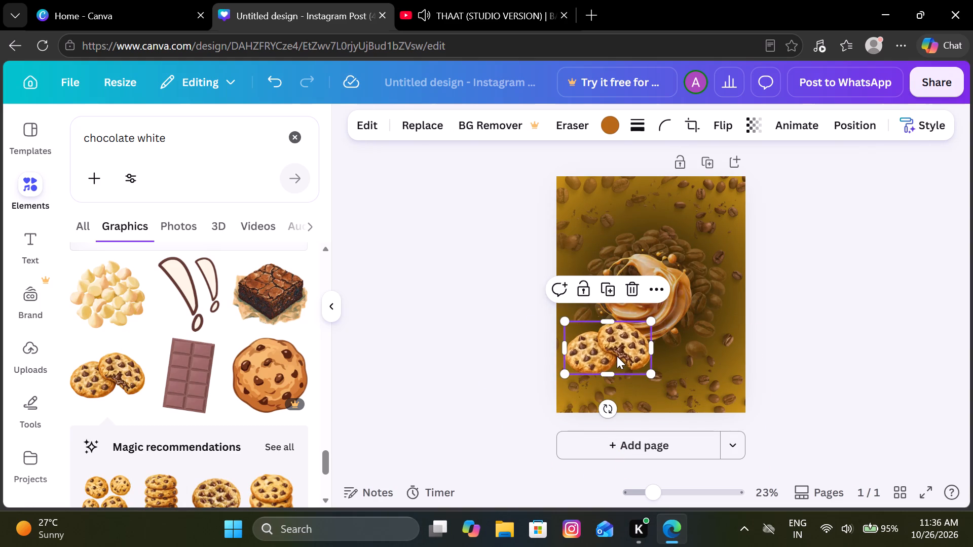
left_click_drag(617, 356, 604, 398)
left_click(418, 312)
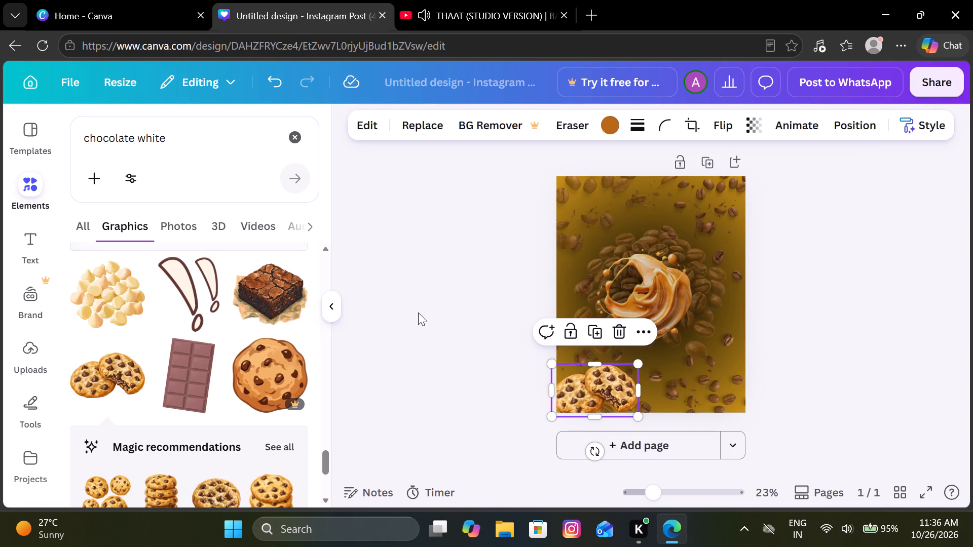
Search the elements for "coffee cup" and add the iced coffee glass with whipped cream and a straw.
scroll(189, 310, "up", 8)
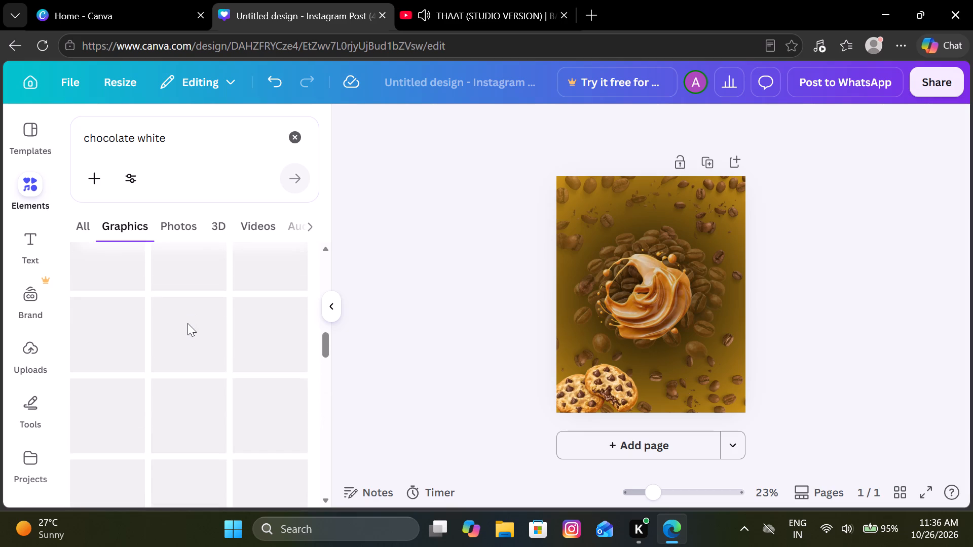
scroll(188, 323, "up", 7)
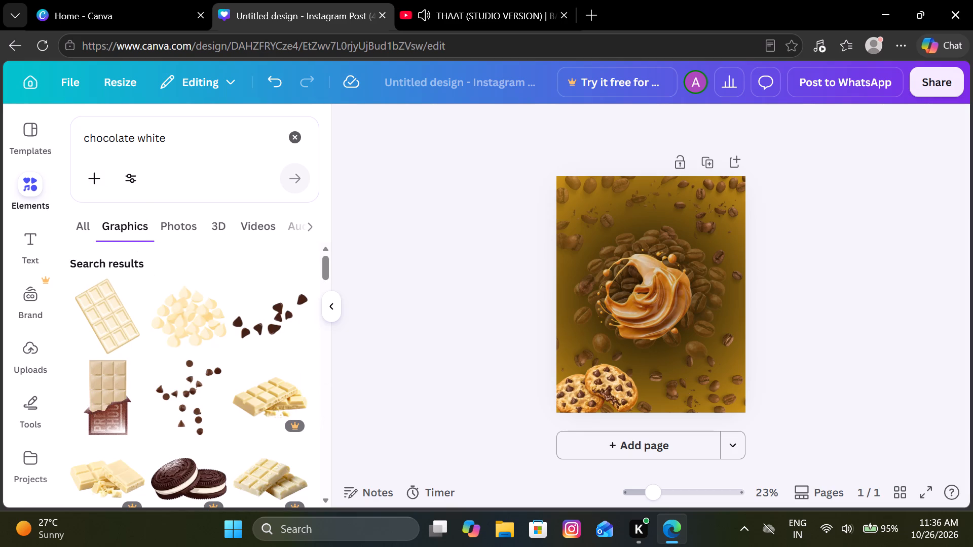
left_click(293, 140)
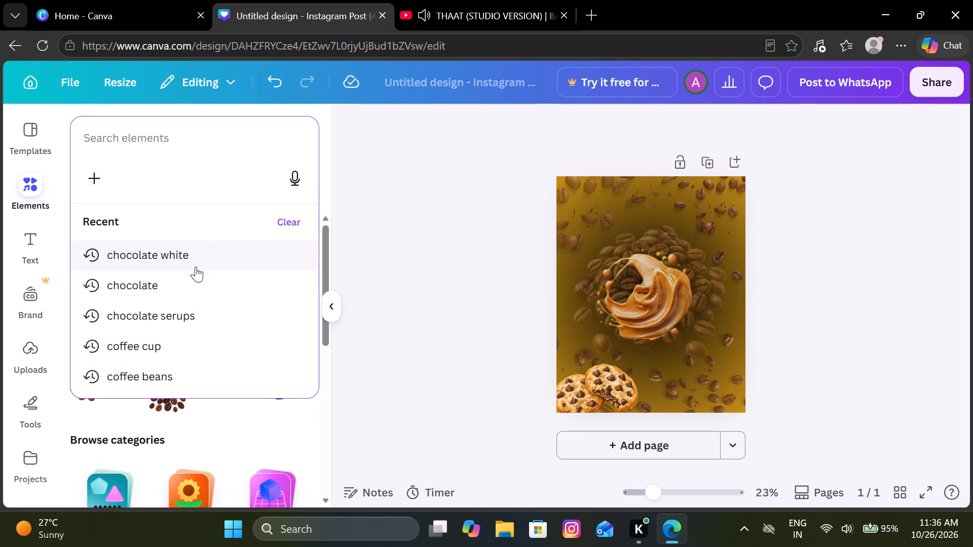
left_click(190, 351)
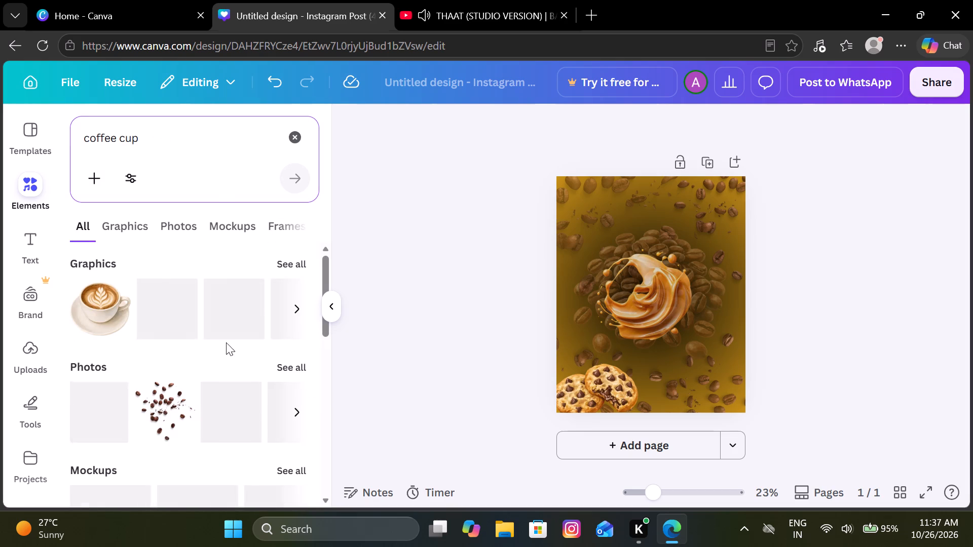
left_click(292, 263)
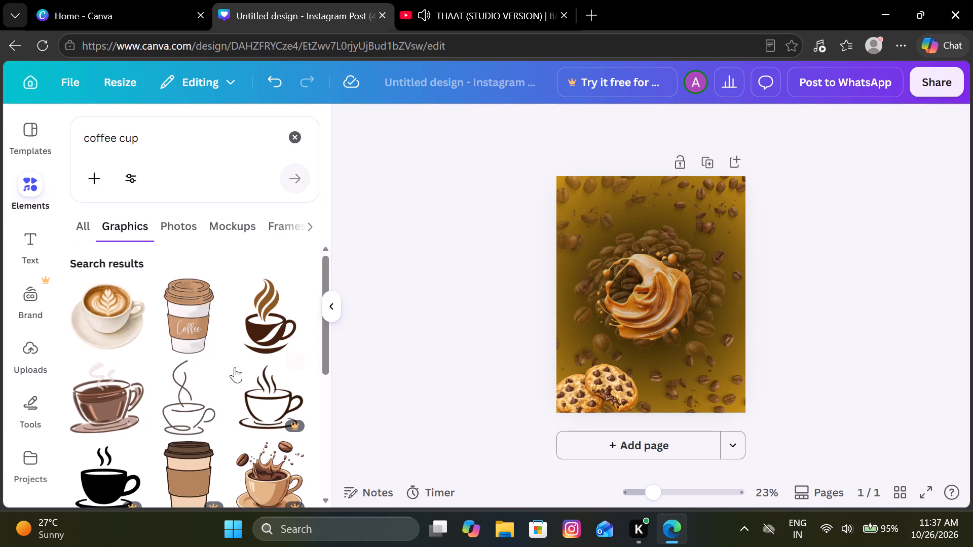
scroll(227, 402, "down", 2)
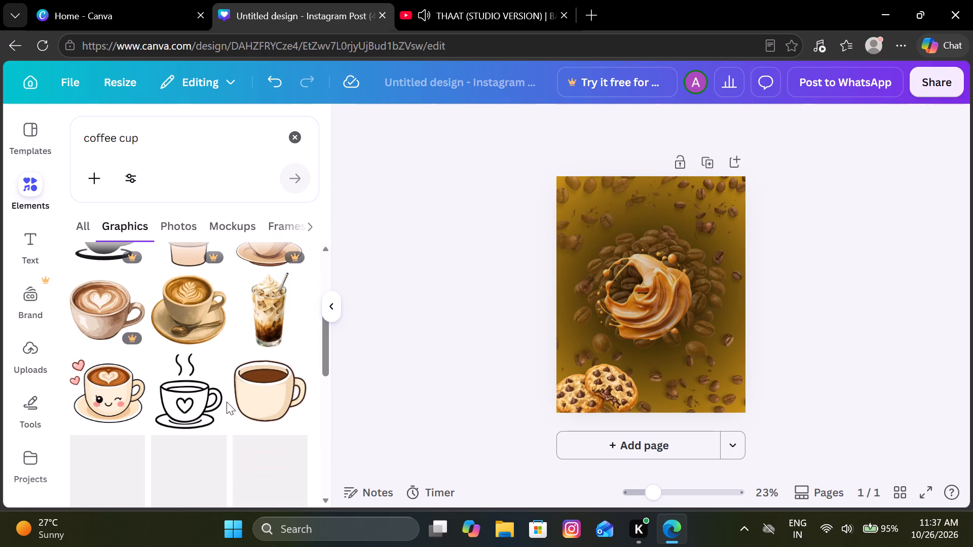
scroll(227, 402, "down", 2)
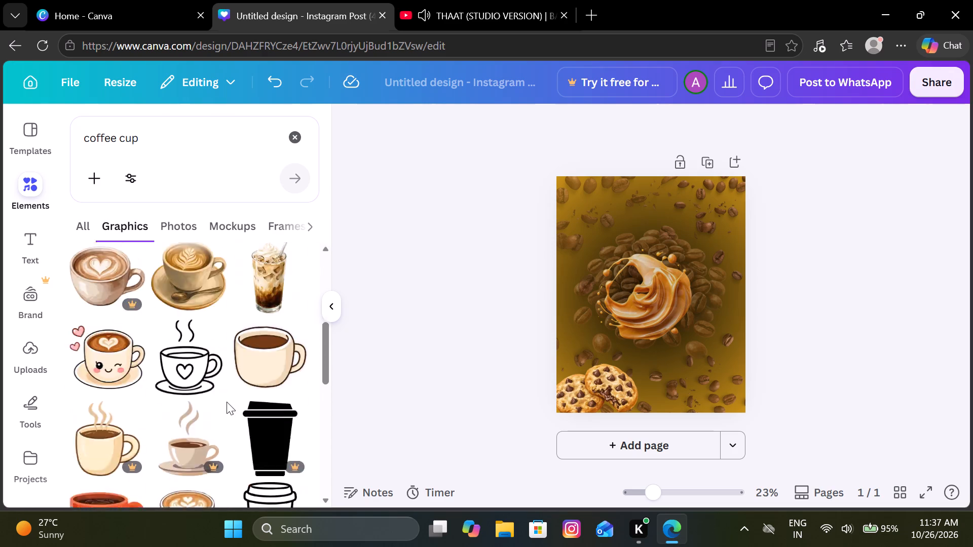
left_click(253, 403)
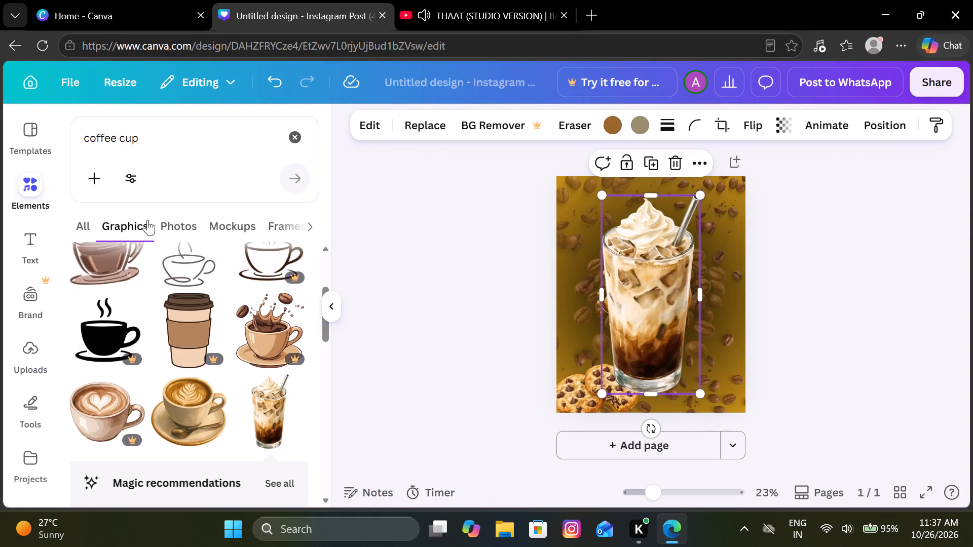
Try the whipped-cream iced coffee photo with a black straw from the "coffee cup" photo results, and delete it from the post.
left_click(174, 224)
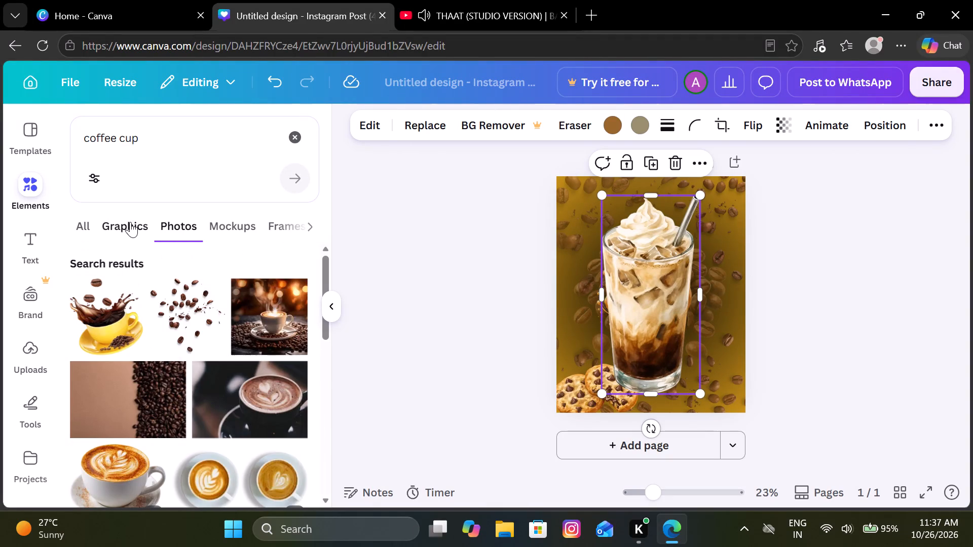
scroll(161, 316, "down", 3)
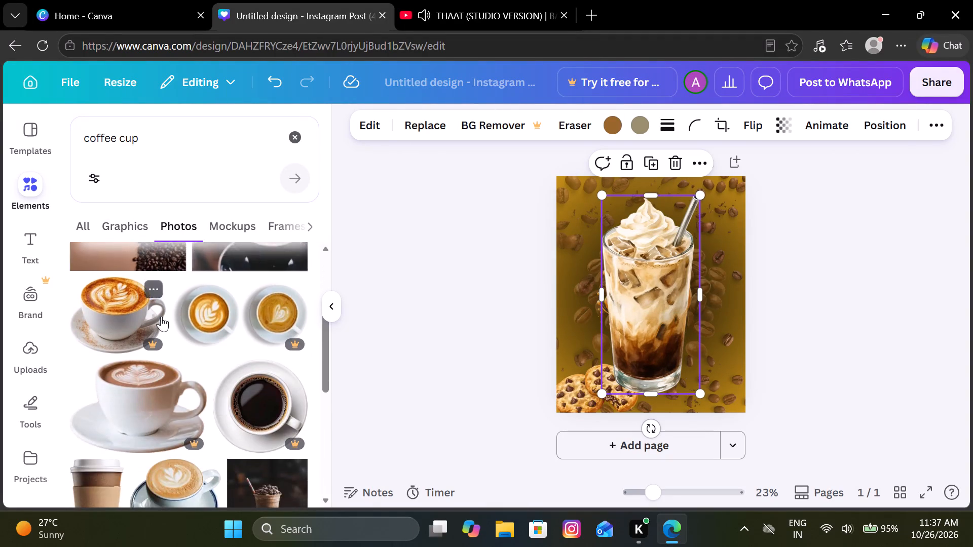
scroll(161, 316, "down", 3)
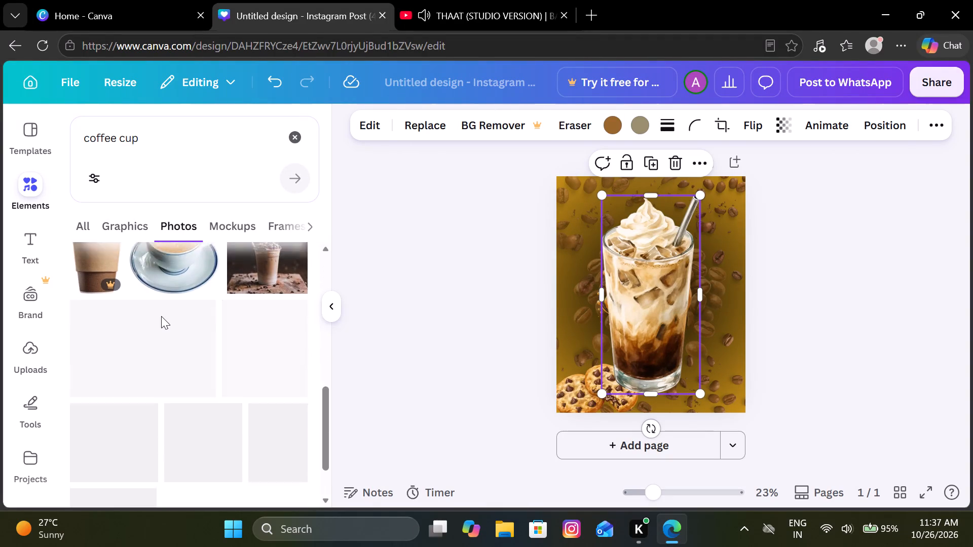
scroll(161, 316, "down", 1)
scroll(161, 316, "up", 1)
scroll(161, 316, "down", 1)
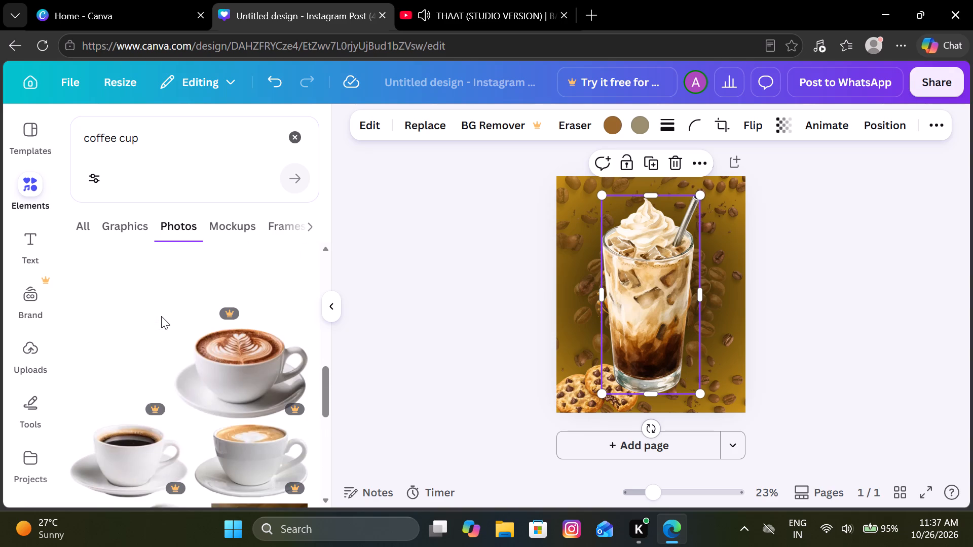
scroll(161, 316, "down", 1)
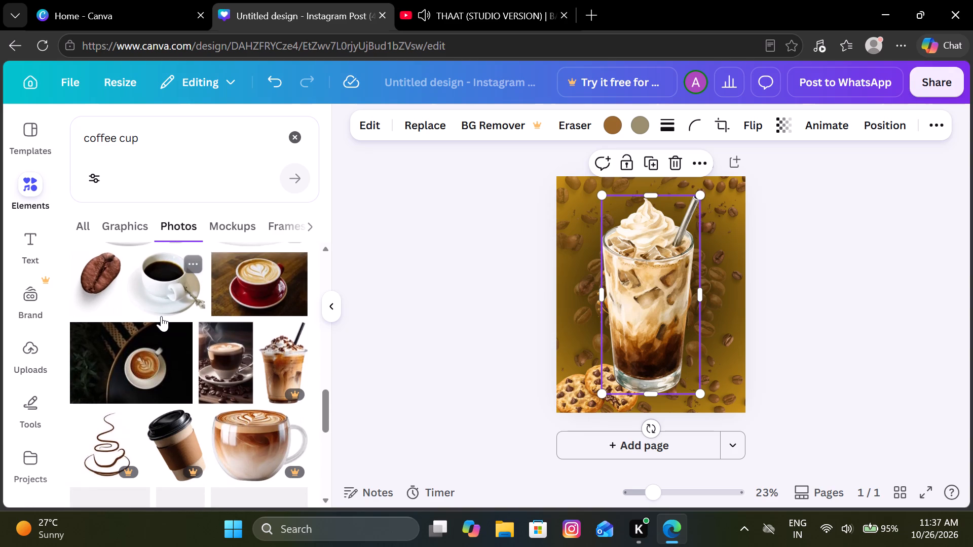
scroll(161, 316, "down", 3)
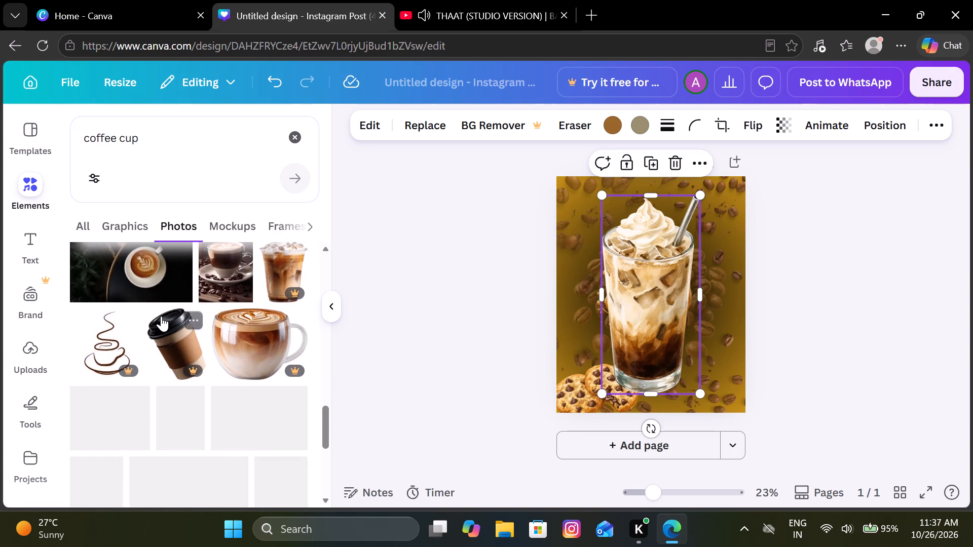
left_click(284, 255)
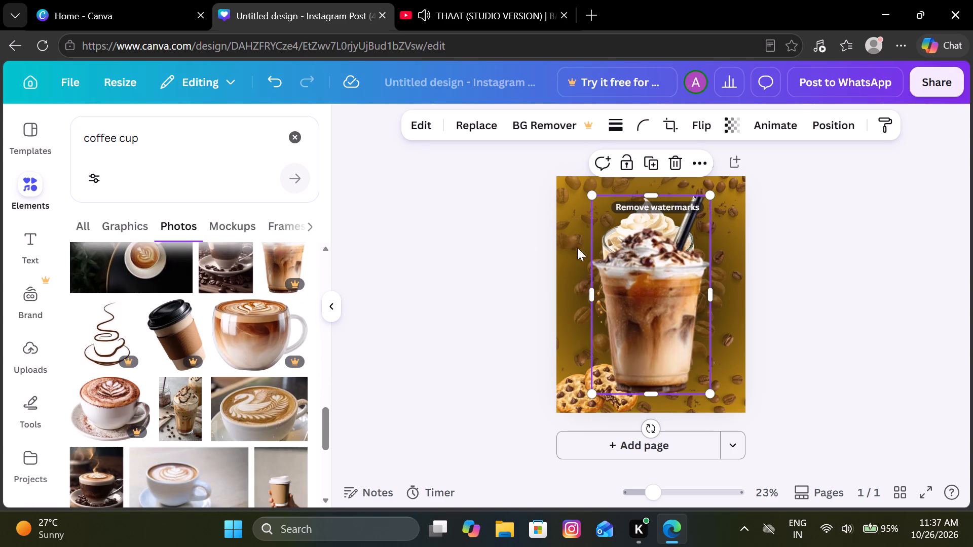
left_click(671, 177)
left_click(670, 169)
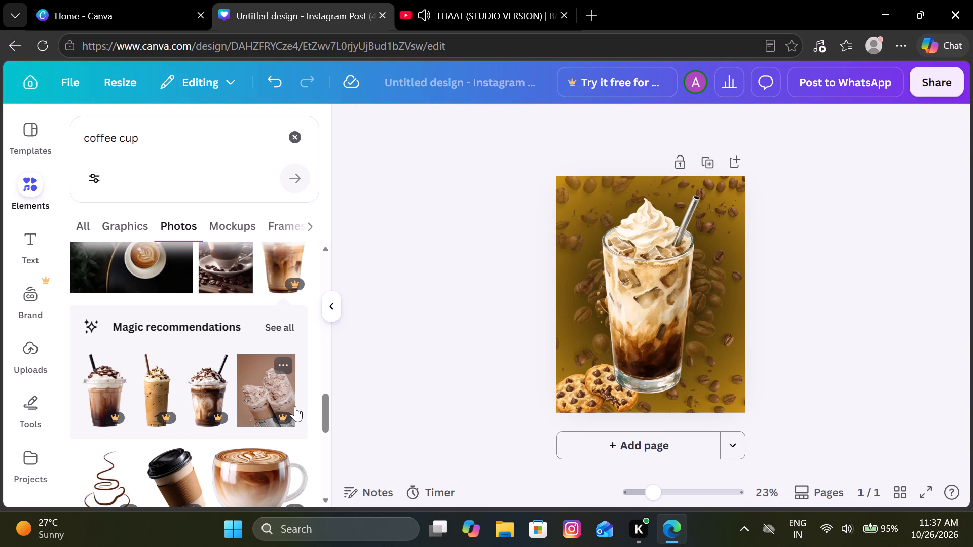
Look through more "coffee cup" photos and the results across all element types for an alternative drink image.
scroll(295, 406, "down", 4)
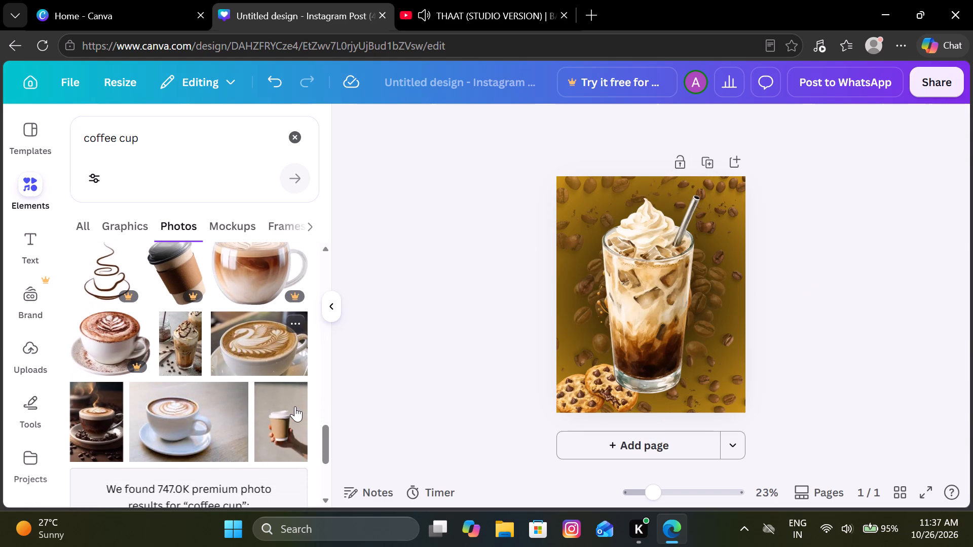
scroll(295, 406, "down", 2)
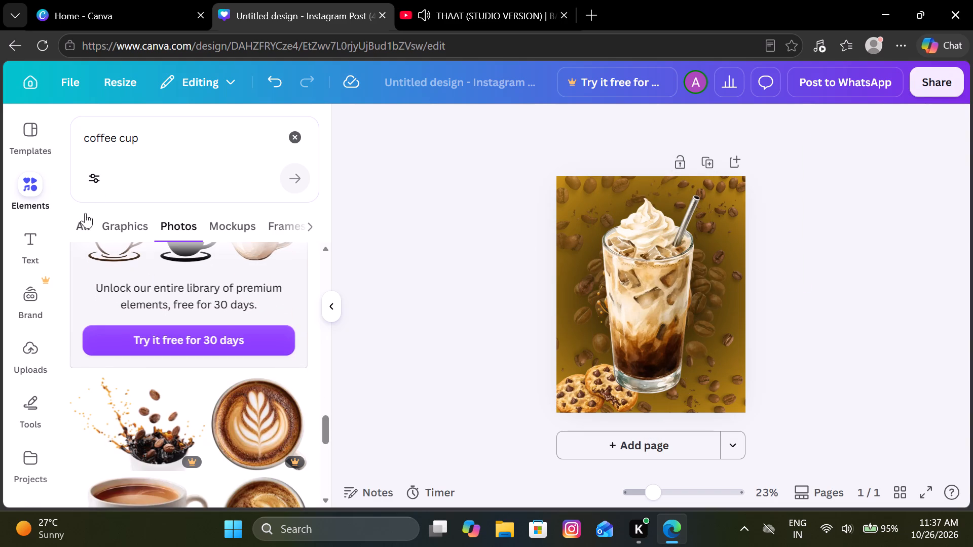
left_click(77, 233)
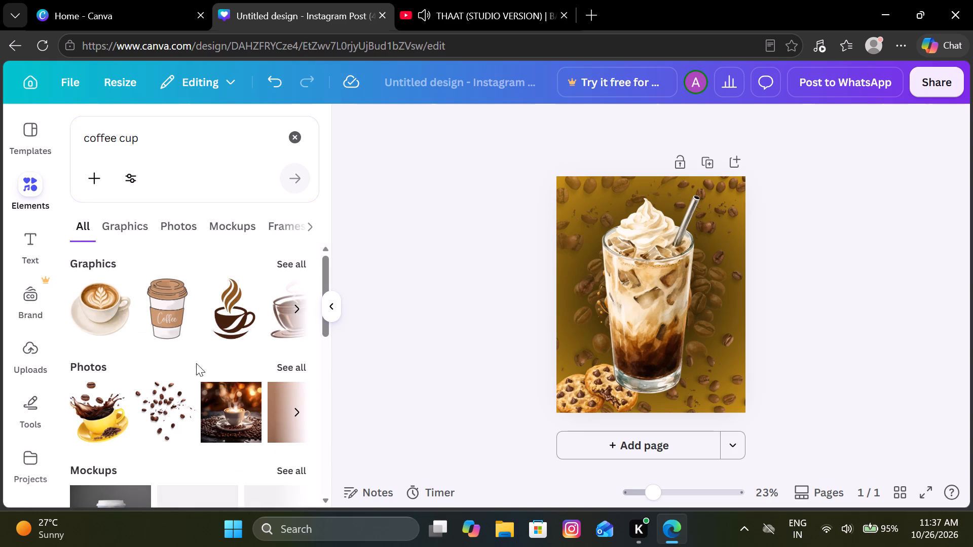
scroll(199, 373, "down", 2)
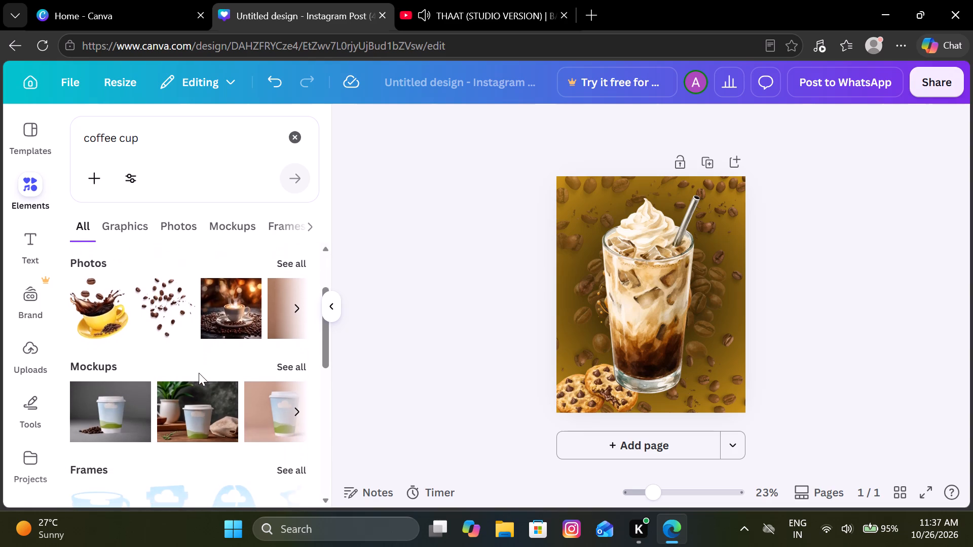
scroll(199, 373, "down", 2)
scroll(199, 373, "up", 1)
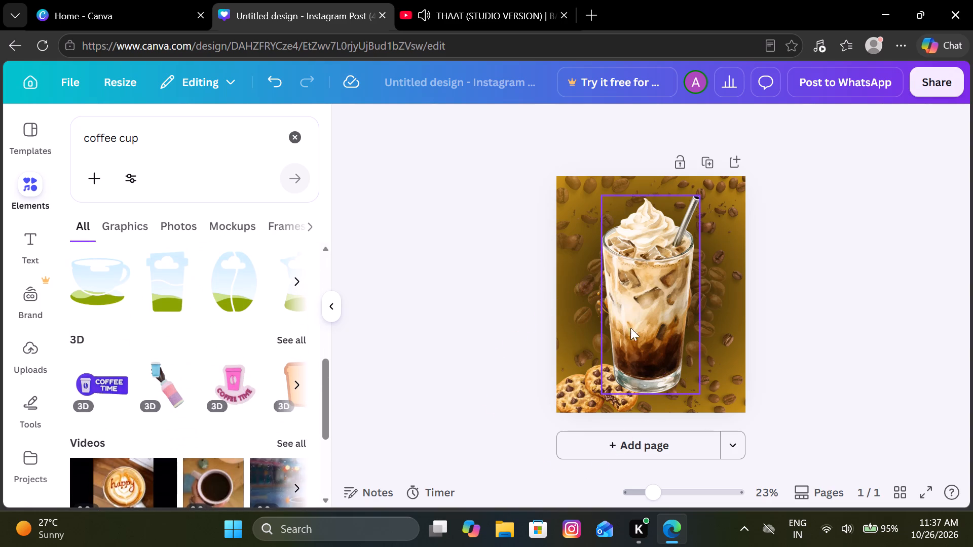
Shrink the iced coffee glass to roughly half the page height and place it centred over the caramel splash.
left_click(644, 326)
left_click_drag(700, 396, 672, 314)
left_click_drag(635, 258, 658, 272)
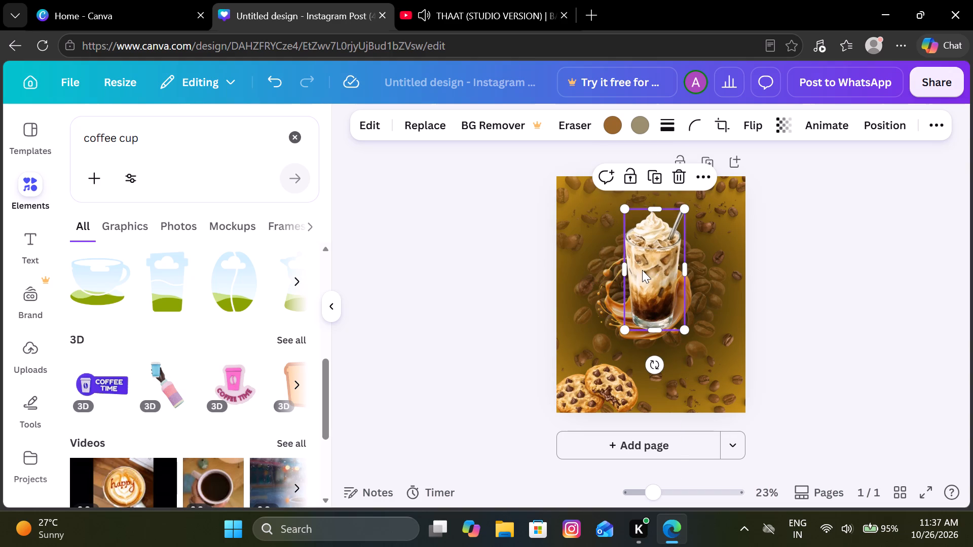
Enlarge the iced coffee glass and centre it horizontally on the post, in front of the bean pile and just below the middle.
left_click_drag(642, 270, 629, 273)
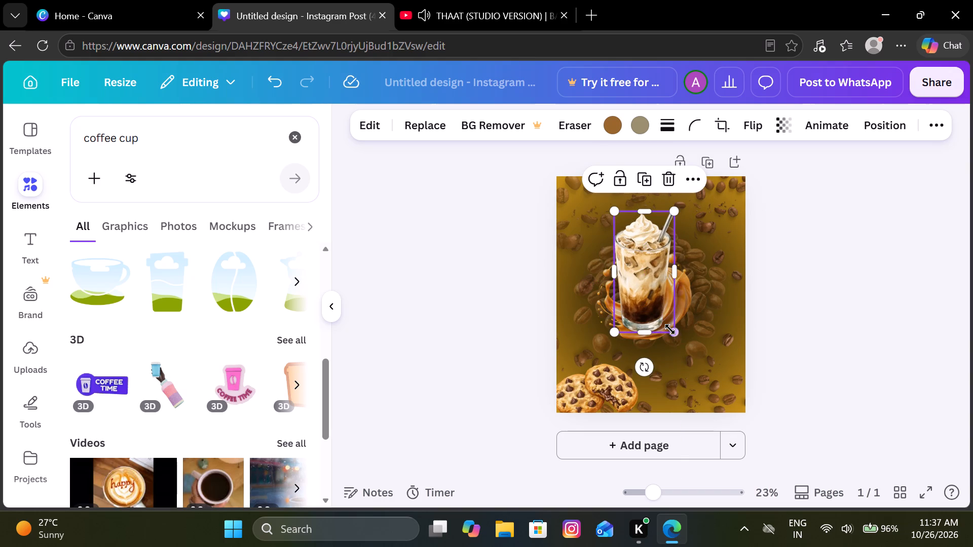
left_click_drag(675, 331, 652, 301)
left_click_drag(634, 273, 650, 324)
left_click_drag(673, 353, 727, 408)
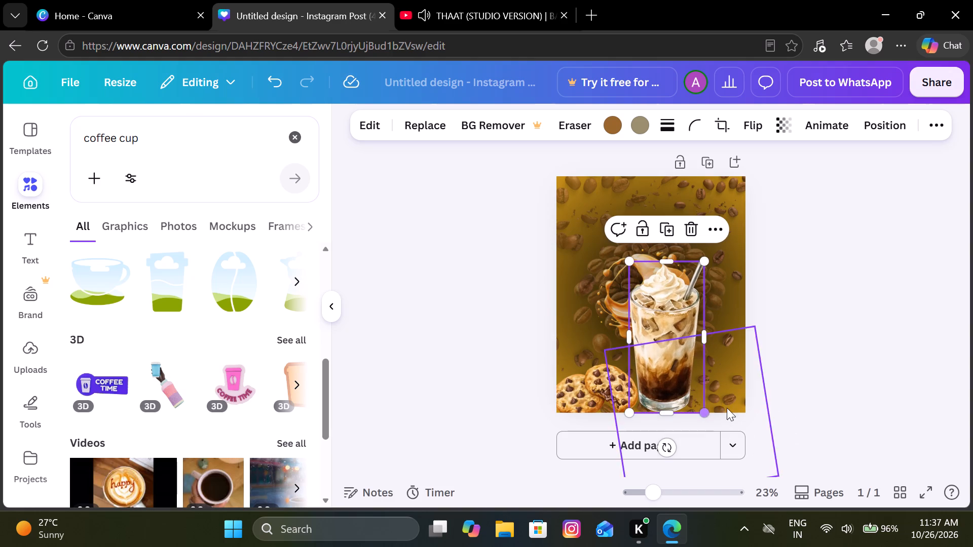
left_click_drag(666, 337, 649, 290)
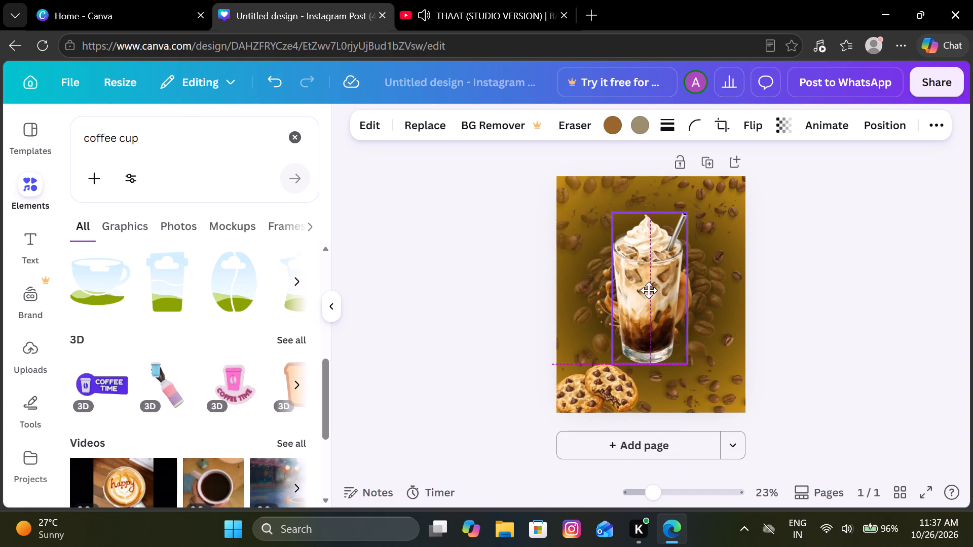
left_click_drag(649, 290, 651, 310)
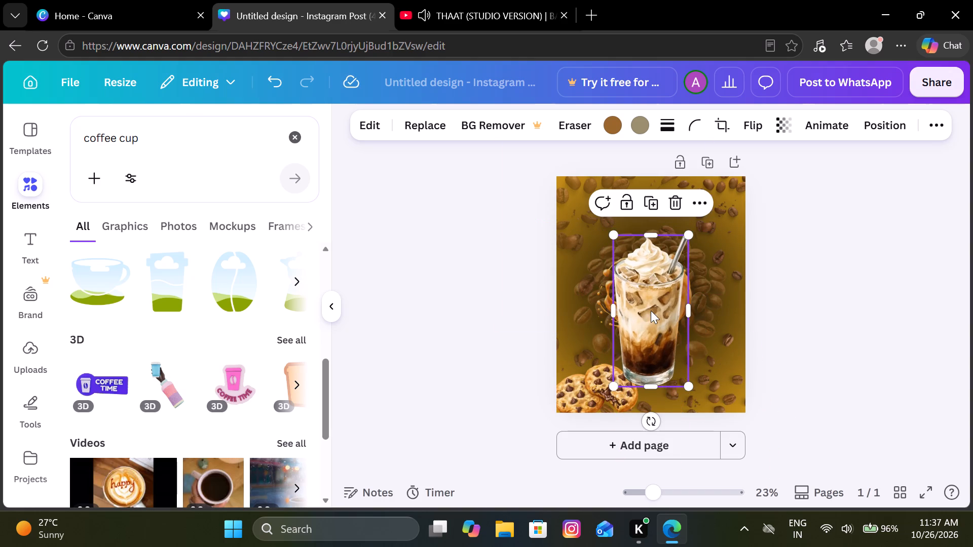
left_click(839, 248)
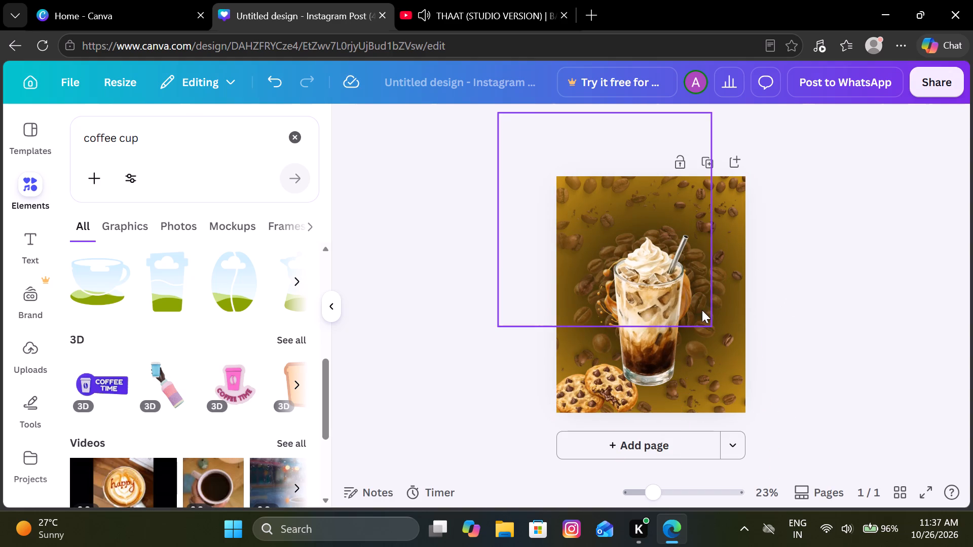
Resize the caramel splash to about 553 by 531 and move it up behind the whipped cream at the top of the glass.
left_click(689, 298)
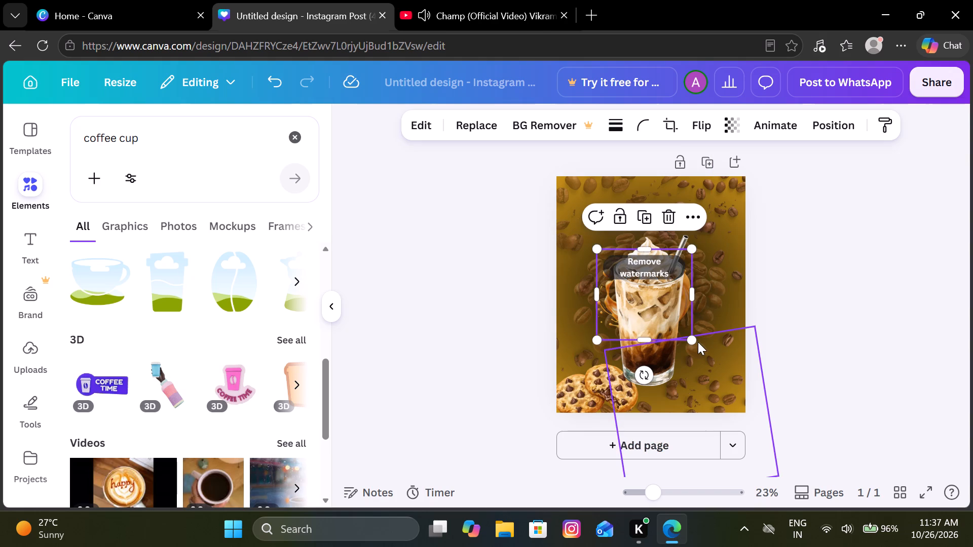
left_click_drag(692, 341, 703, 354)
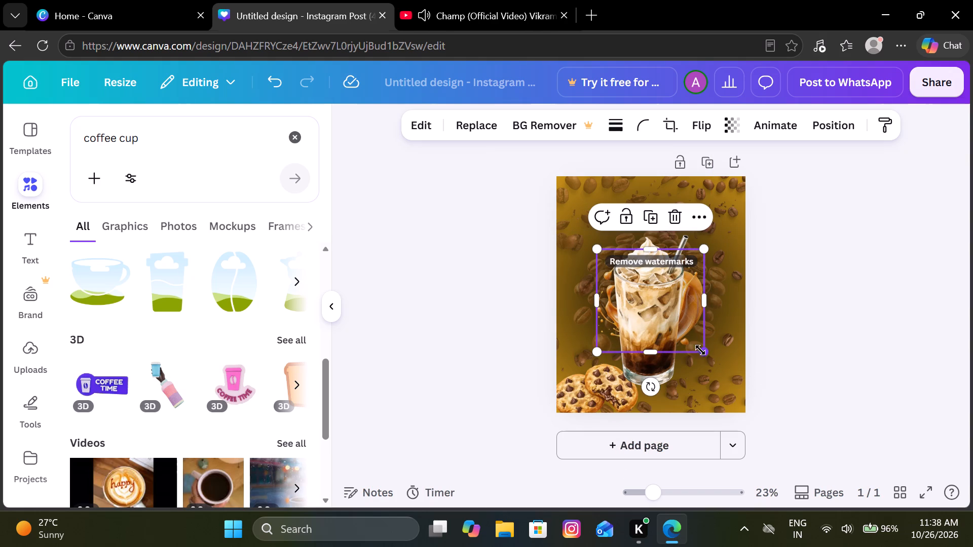
left_click_drag(690, 330, 688, 319)
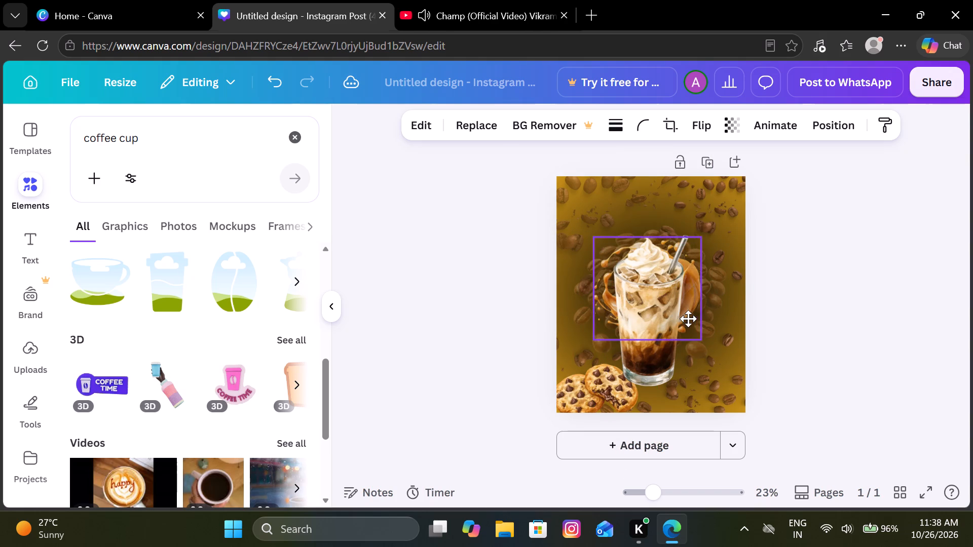
left_click_drag(688, 319, 686, 296)
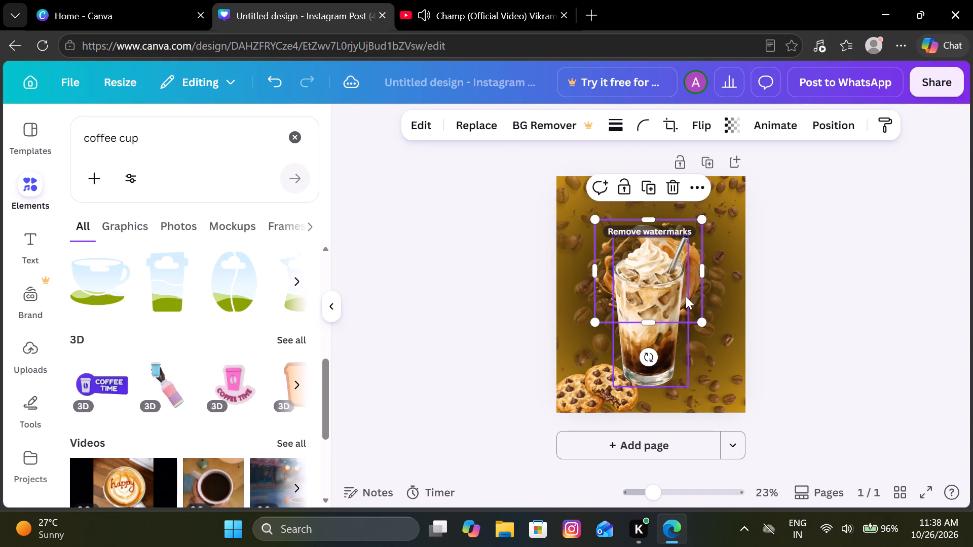
left_click_drag(705, 321, 695, 315)
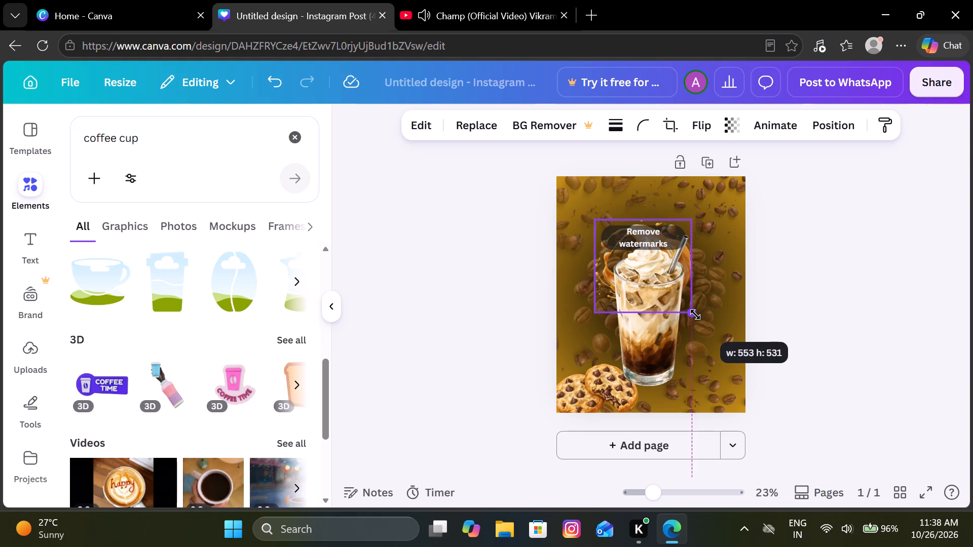
left_click_drag(695, 315, 695, 314)
left_click_drag(684, 295, 687, 287)
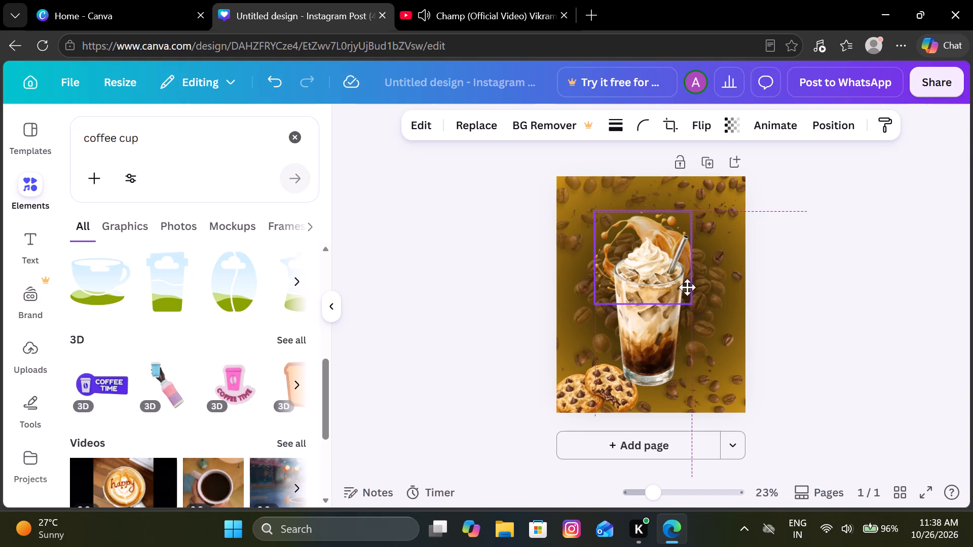
left_click_drag(687, 287, 679, 272)
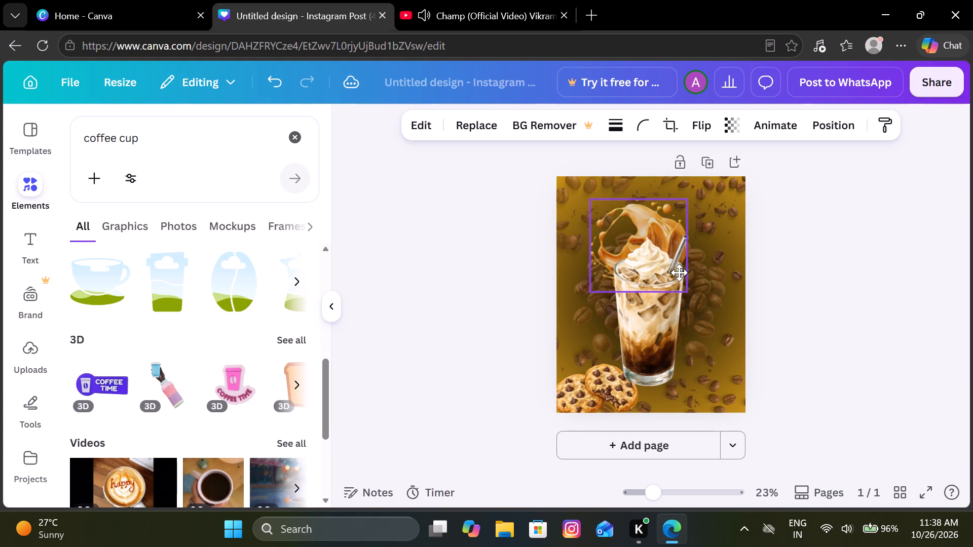
left_click_drag(679, 272, 685, 283)
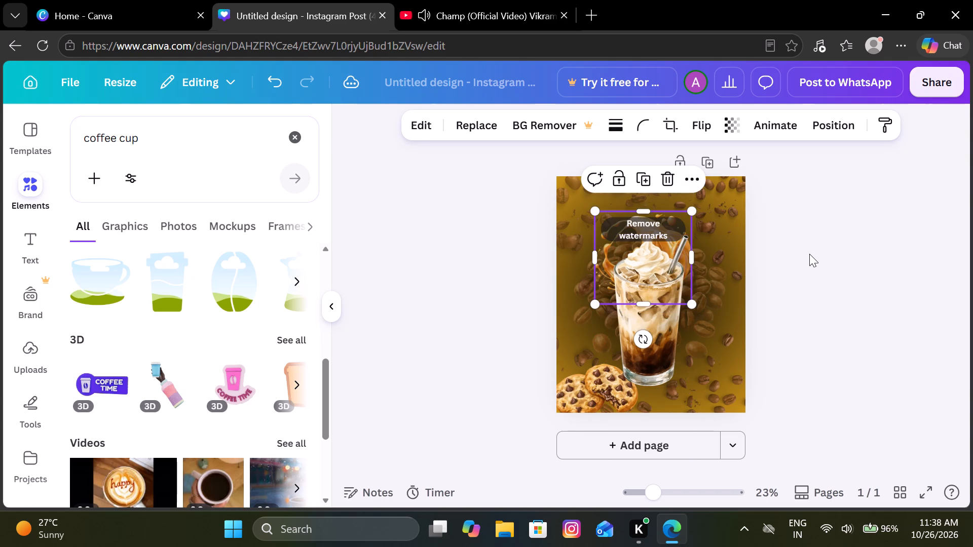
left_click(809, 254)
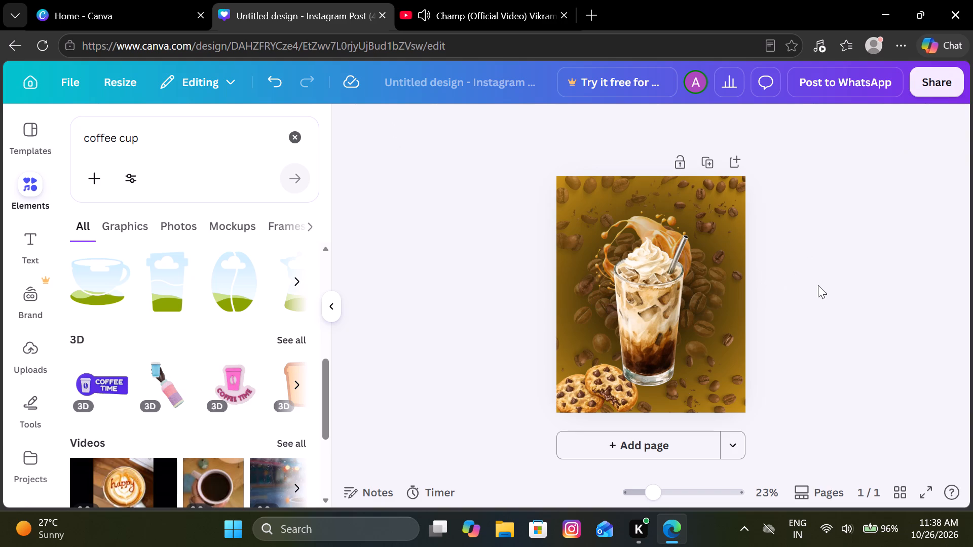
Look through the "coffee cup" results, including the mockups, 3D items and frames, for further elements to use.
scroll(204, 374, "down", 1)
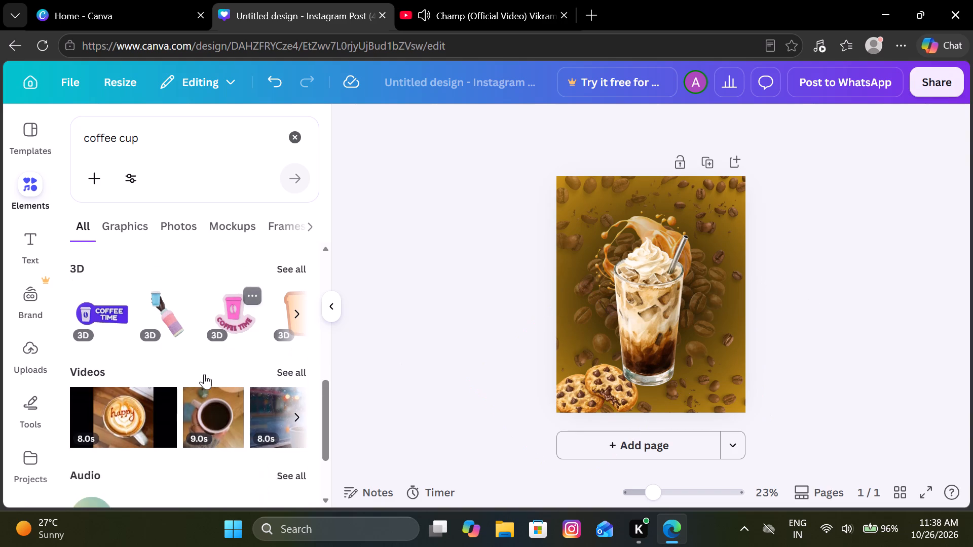
scroll(204, 374, "down", 2)
scroll(204, 374, "up", 2)
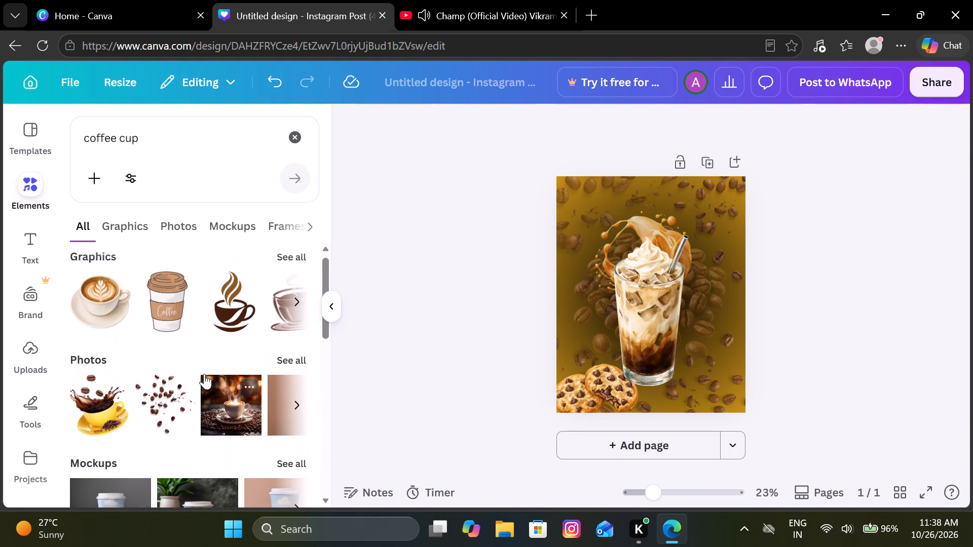
scroll(204, 374, "up", 1)
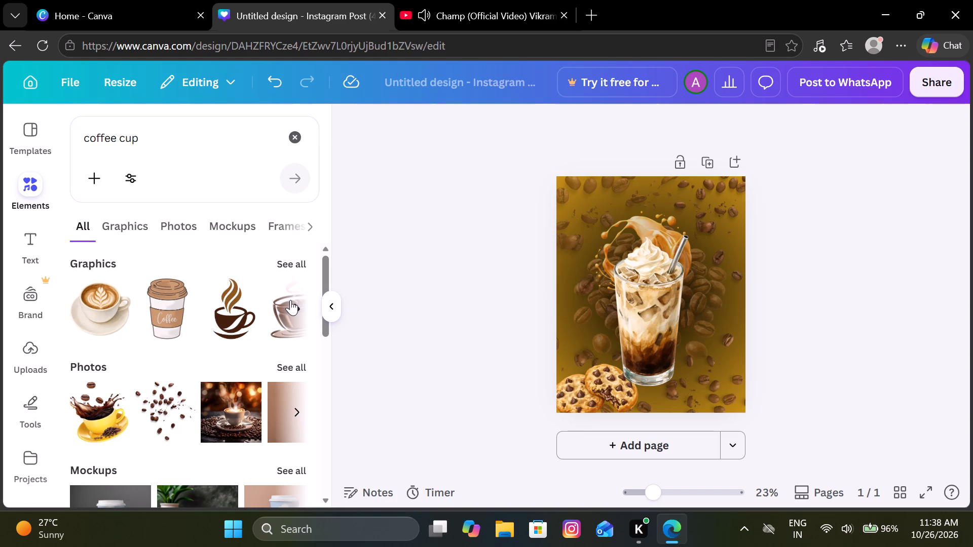
left_click(240, 226)
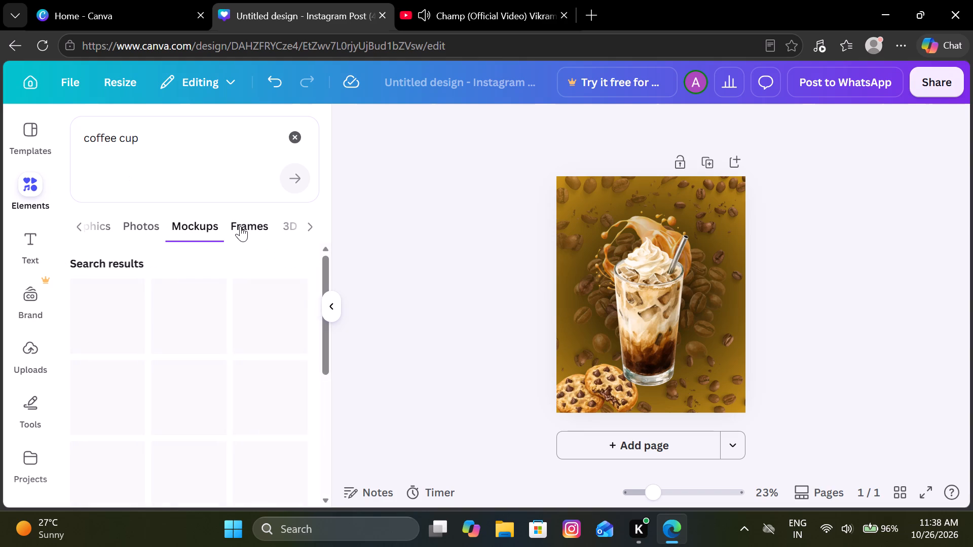
scroll(257, 336, "down", 6)
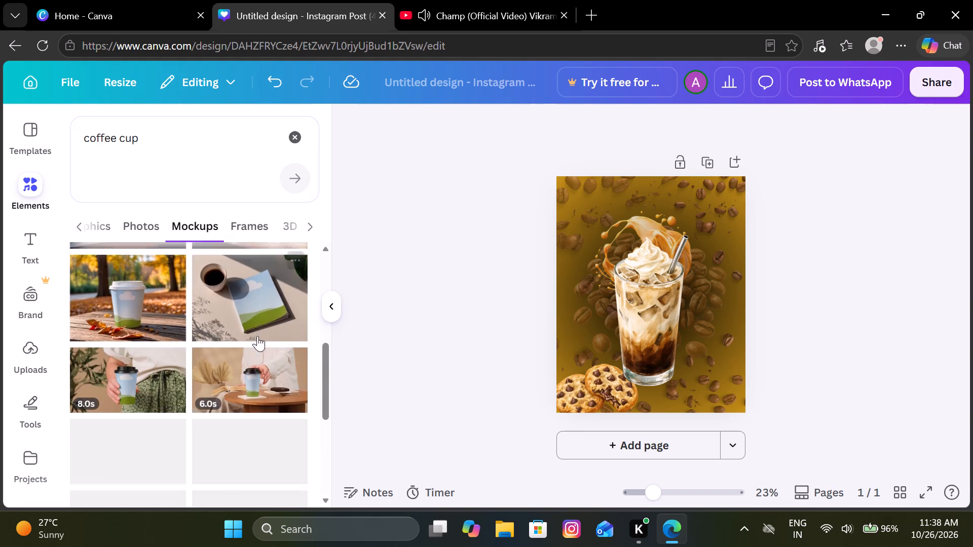
scroll(257, 336, "down", 1)
left_click(287, 229)
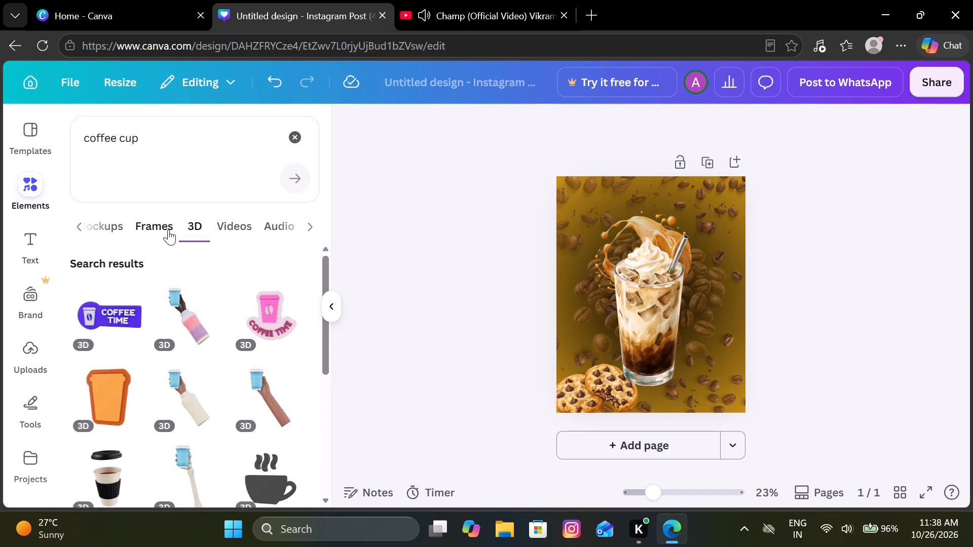
left_click(141, 233)
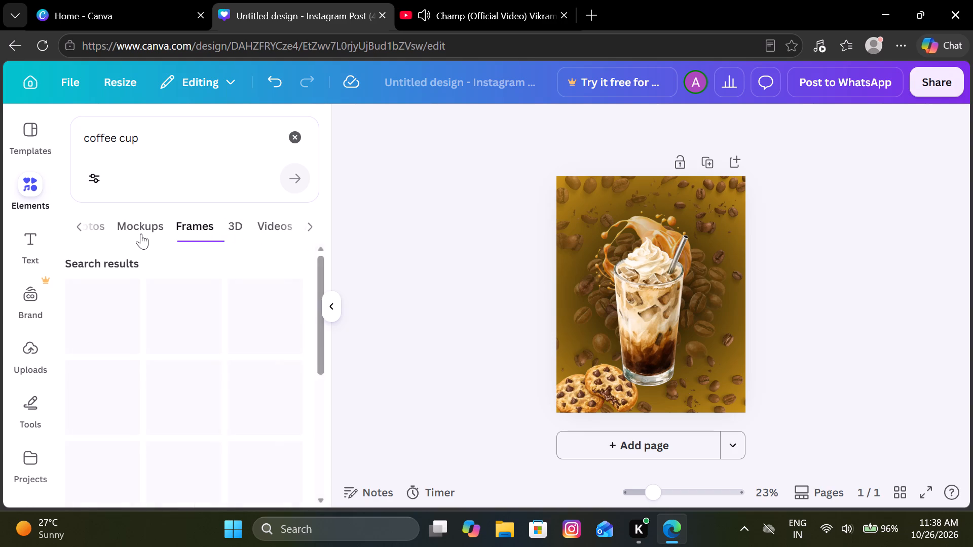
left_click(86, 229)
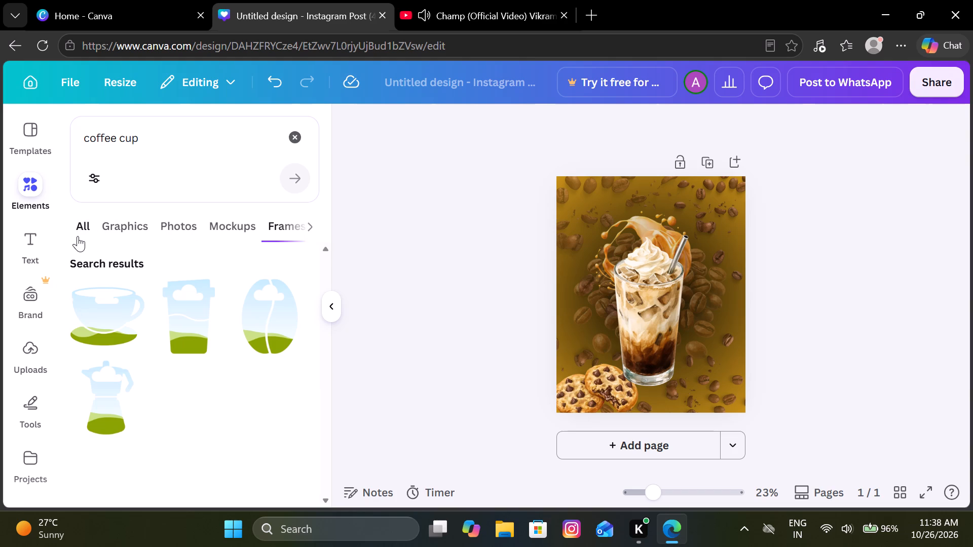
left_click(78, 236)
Find the orange and blue "BOLD moves" font combination among the text styles and add it to the post.
left_click(31, 242)
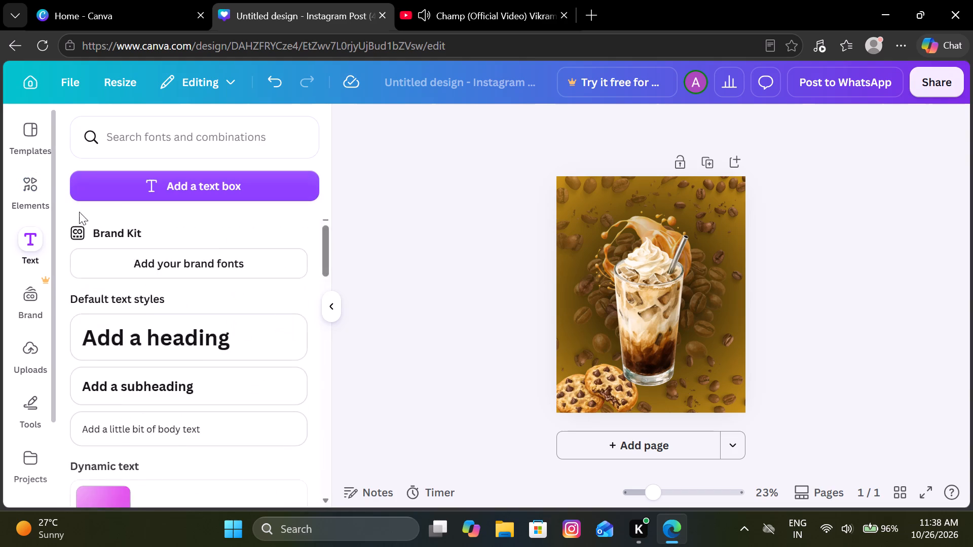
scroll(226, 288, "down", 4)
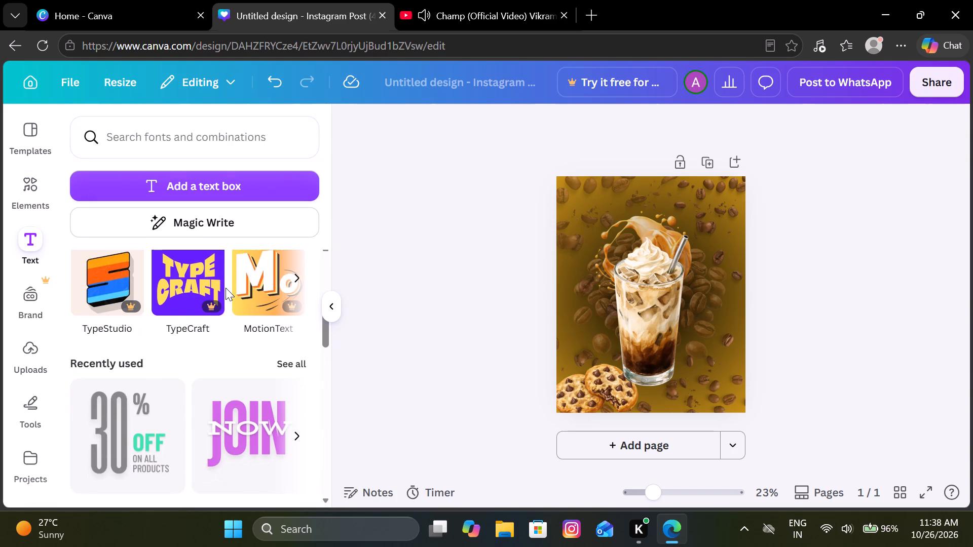
scroll(226, 288, "down", 2)
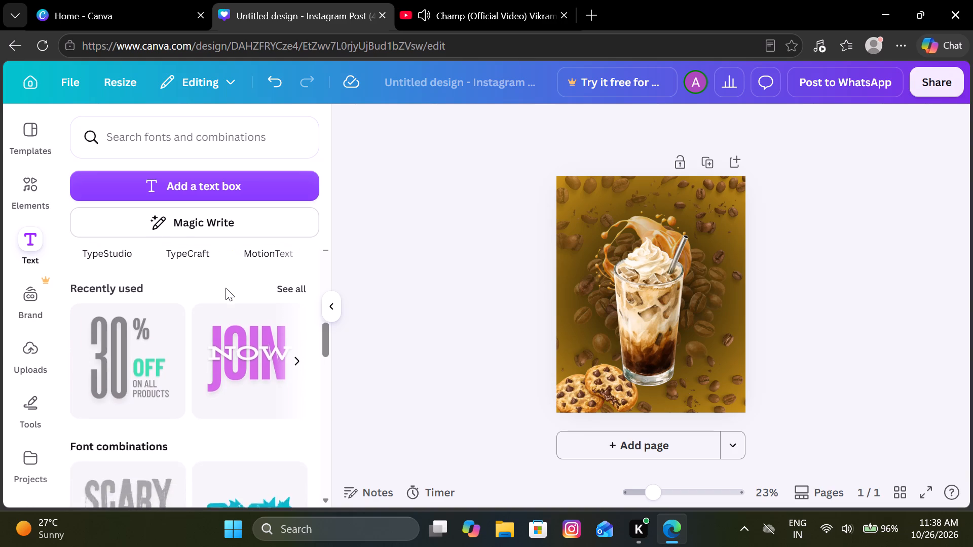
scroll(226, 288, "down", 2)
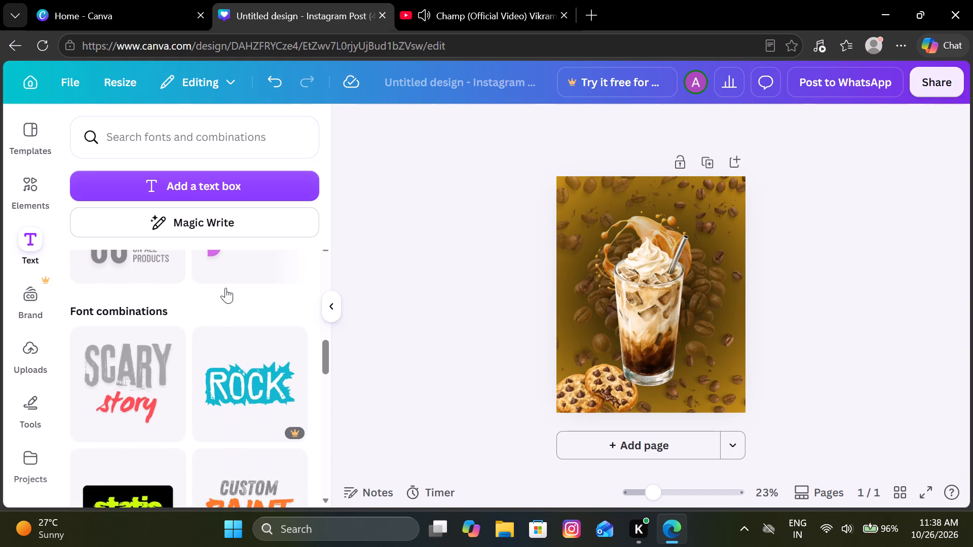
scroll(226, 288, "down", 2)
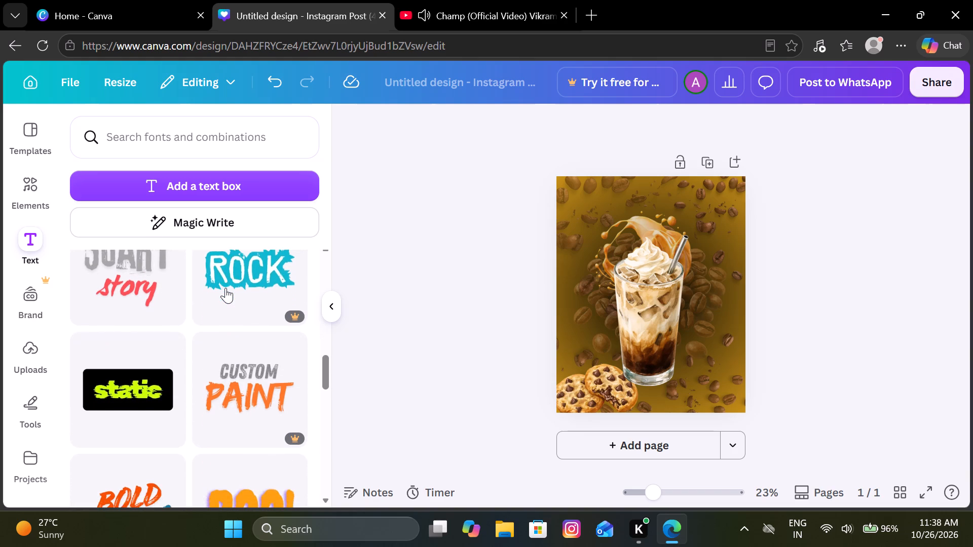
scroll(226, 288, "down", 2)
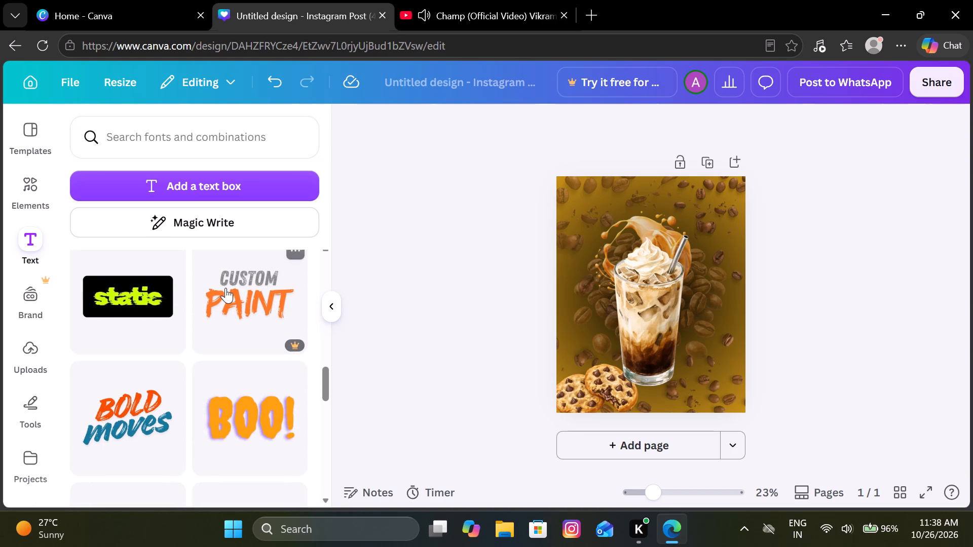
left_click(127, 413)
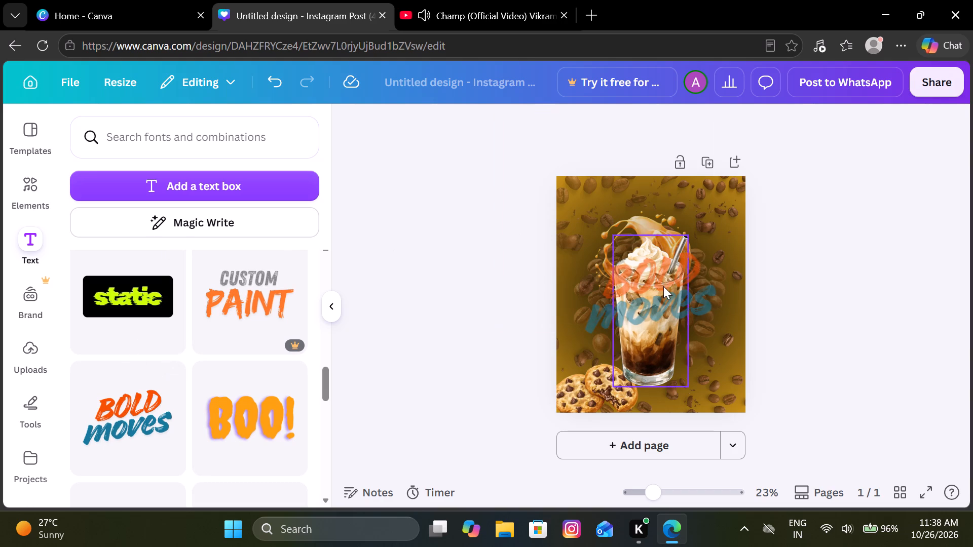
Replace the orange word "BOLD" in the text group with "coffee".
left_click(663, 281)
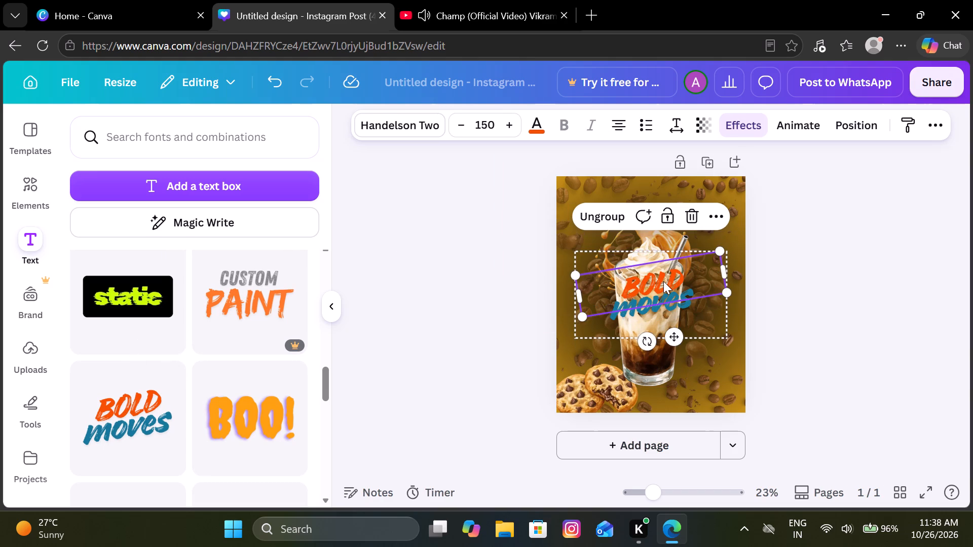
left_click(663, 281)
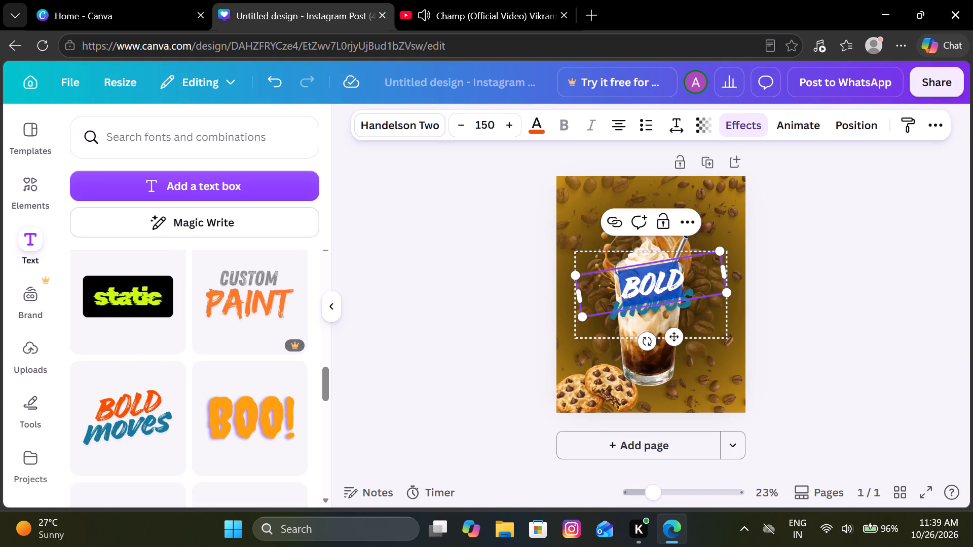
type("cofee")
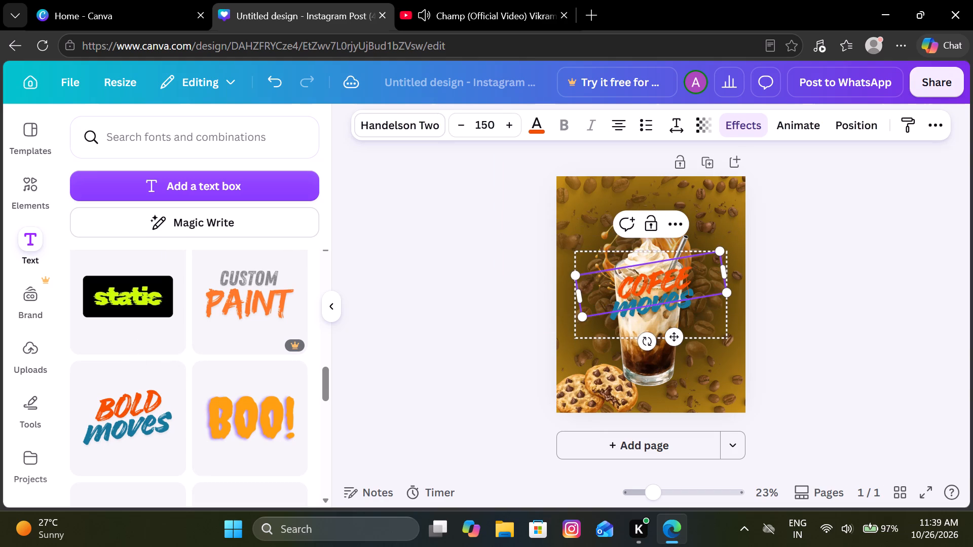
key("BackSpace")
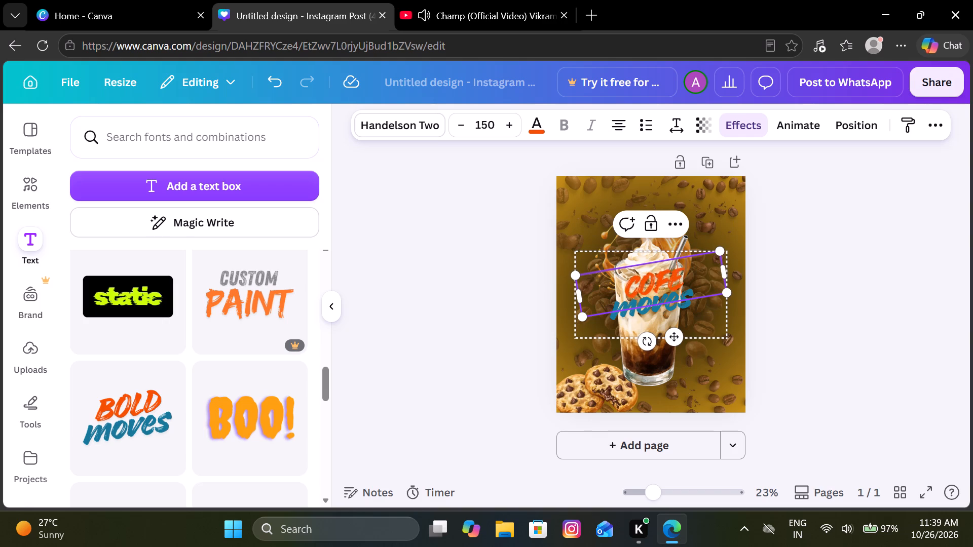
key("BackSpace")
type("fe")
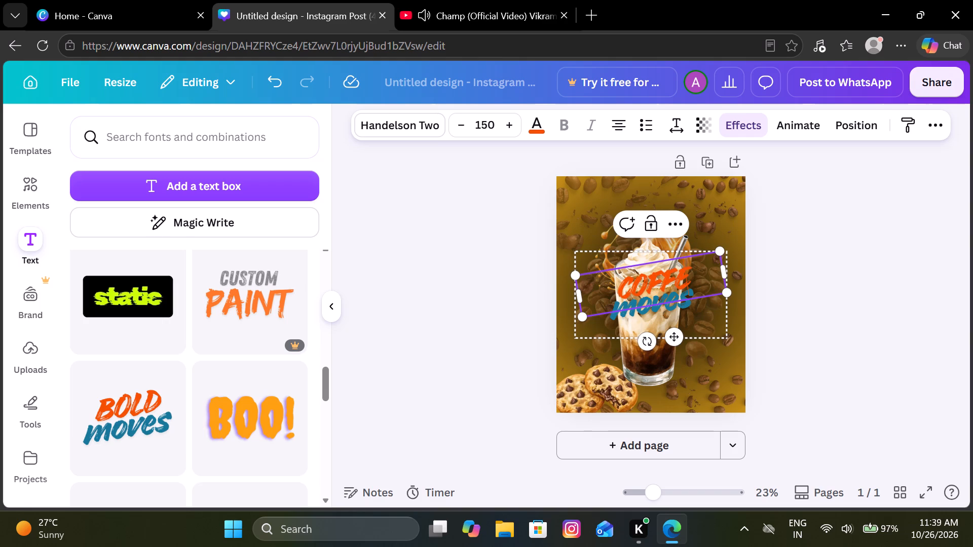
key("e")
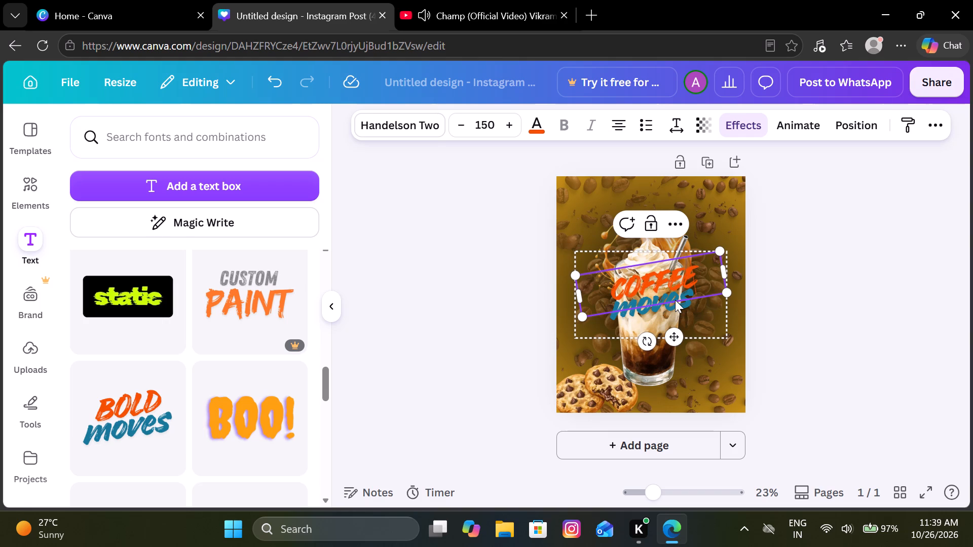
Replace the blue word "moves" in the text group with "TIME!" in capitals.
left_click(678, 305)
left_click(678, 305)
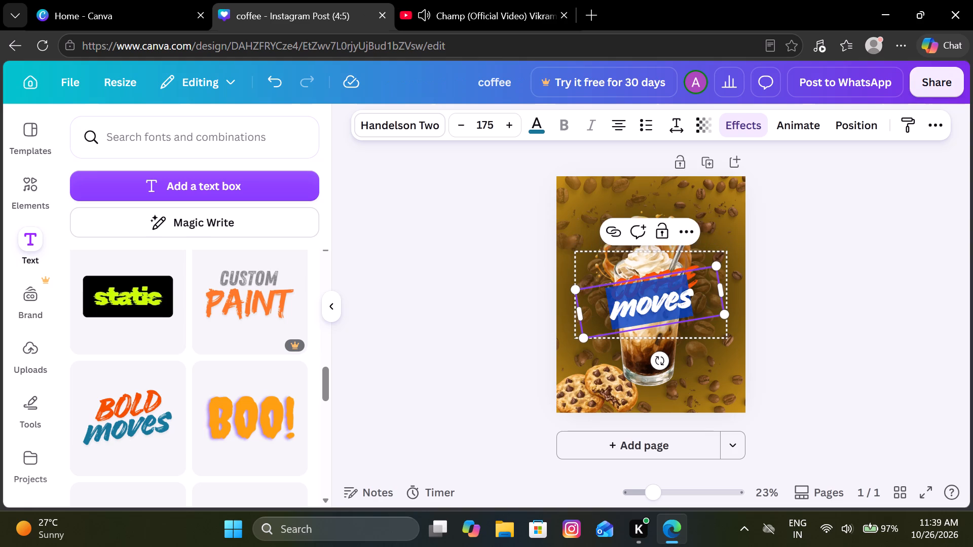
type("time")
key("shift+exclam")
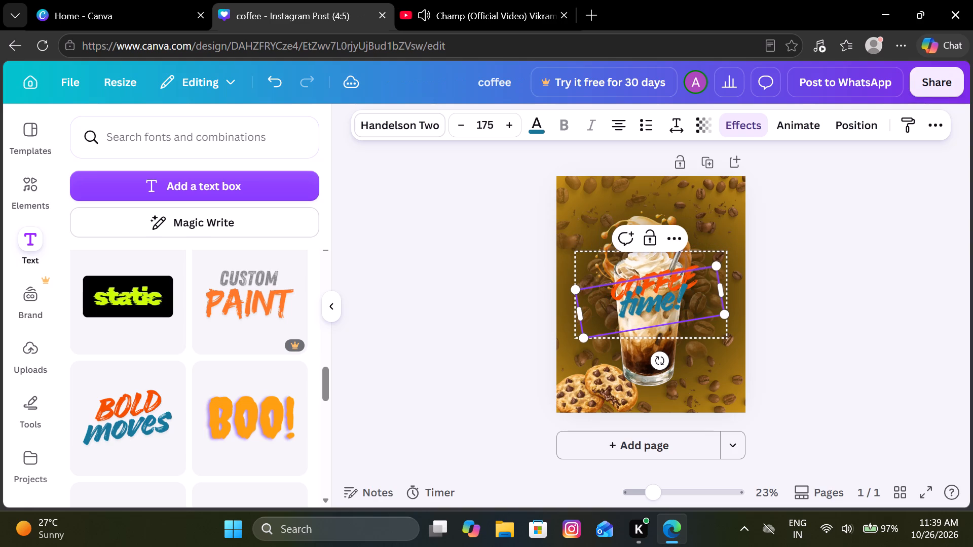
left_click(672, 305)
key("BackSpace")
key("BackSpace")
key("BackSpace")
key("BackSpace")
key("BackSpace")
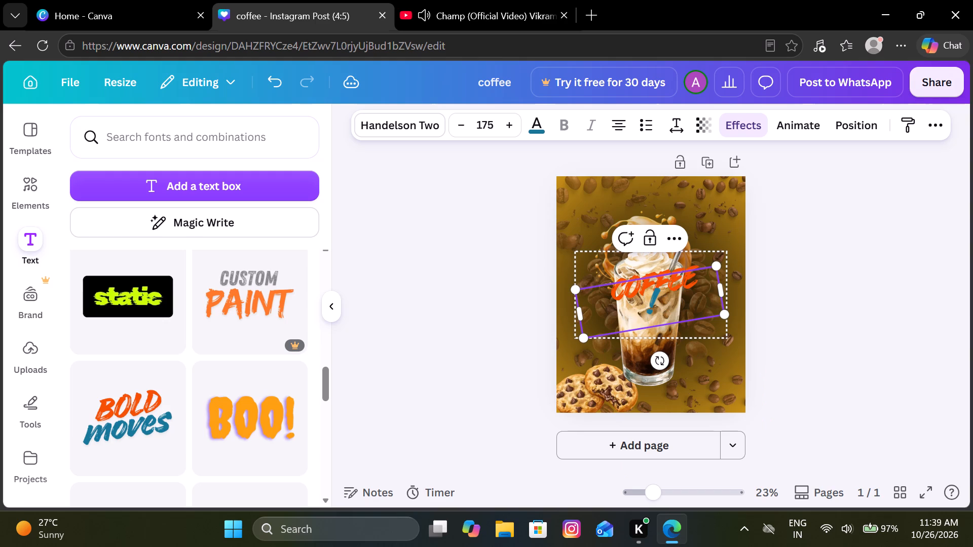
key("shift+t")
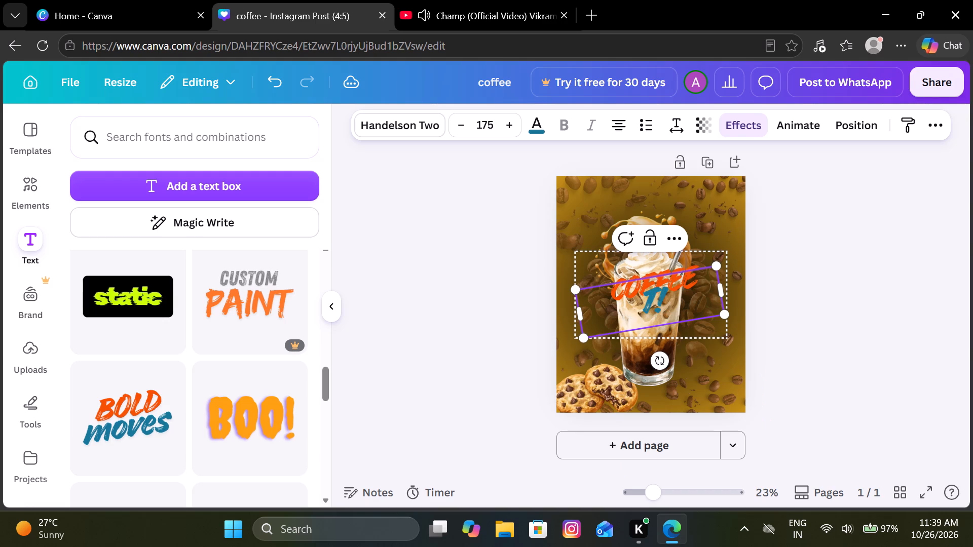
type("im")
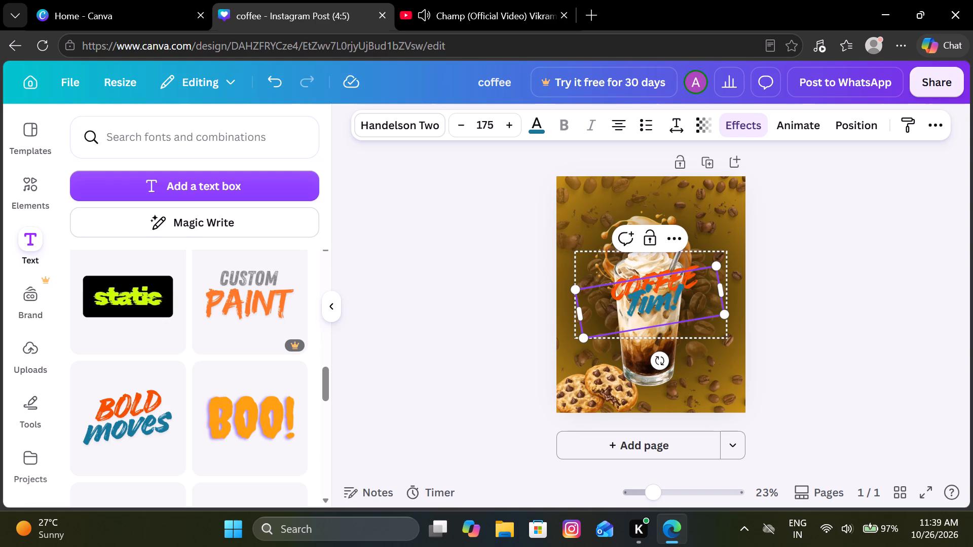
key("BackSpace")
key("BackSpace")
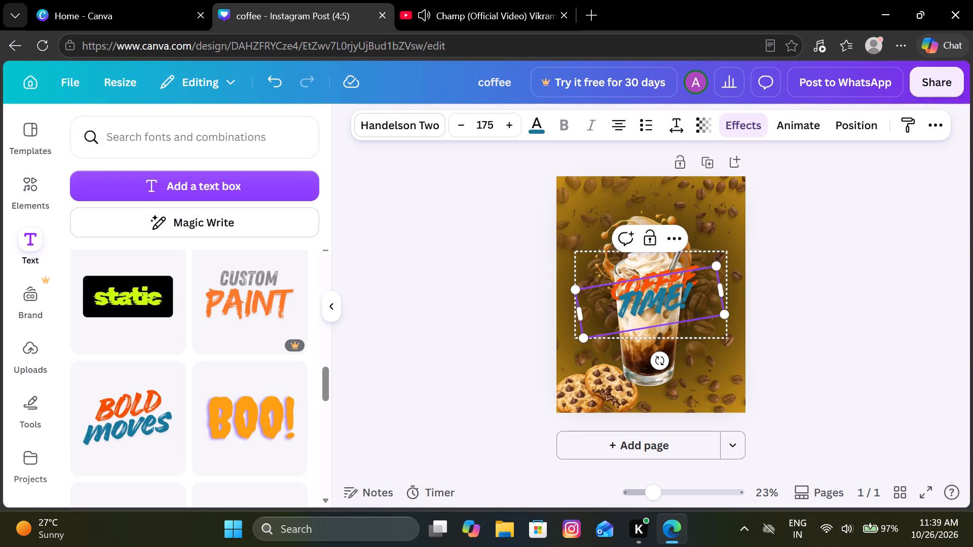
left_click(826, 241)
Enlarge the "COFFEE TIME!" group to nearly the post's width and place it over the lower half of the glass.
left_click_drag(684, 278, 681, 295)
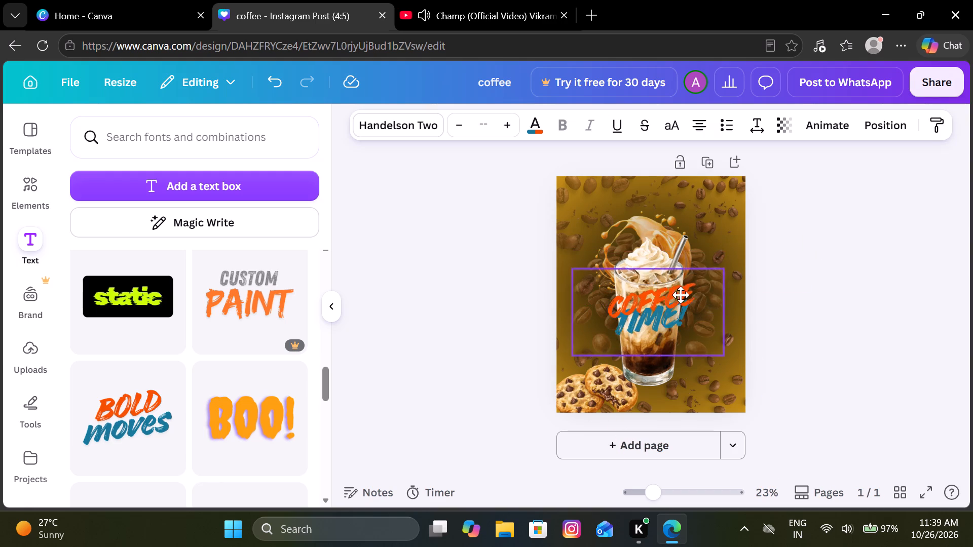
left_click_drag(681, 295, 682, 319)
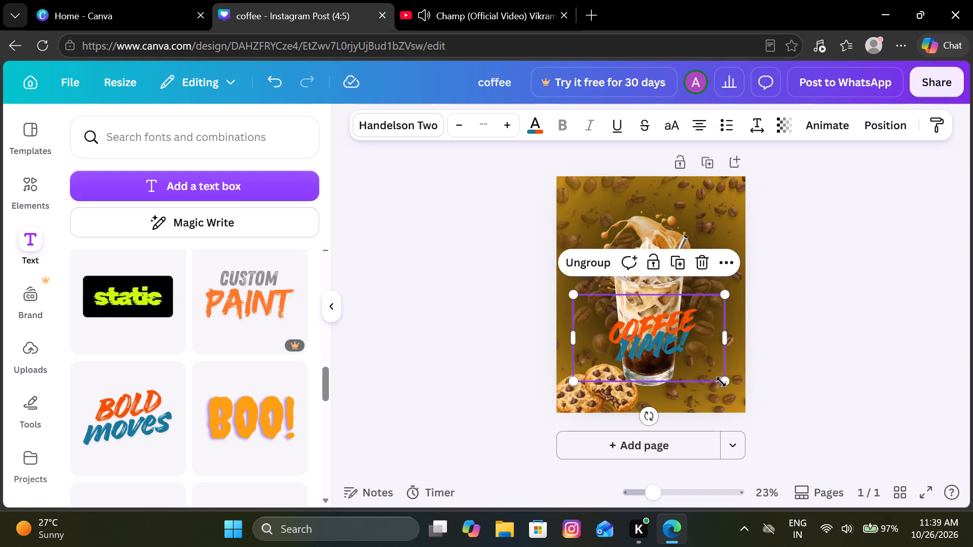
left_click_drag(724, 382, 765, 390)
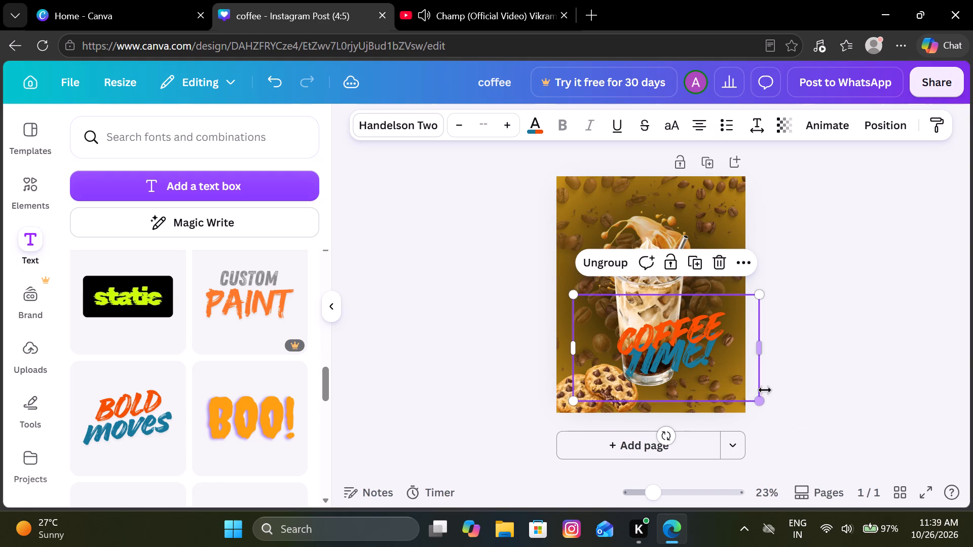
left_click_drag(732, 370, 704, 358)
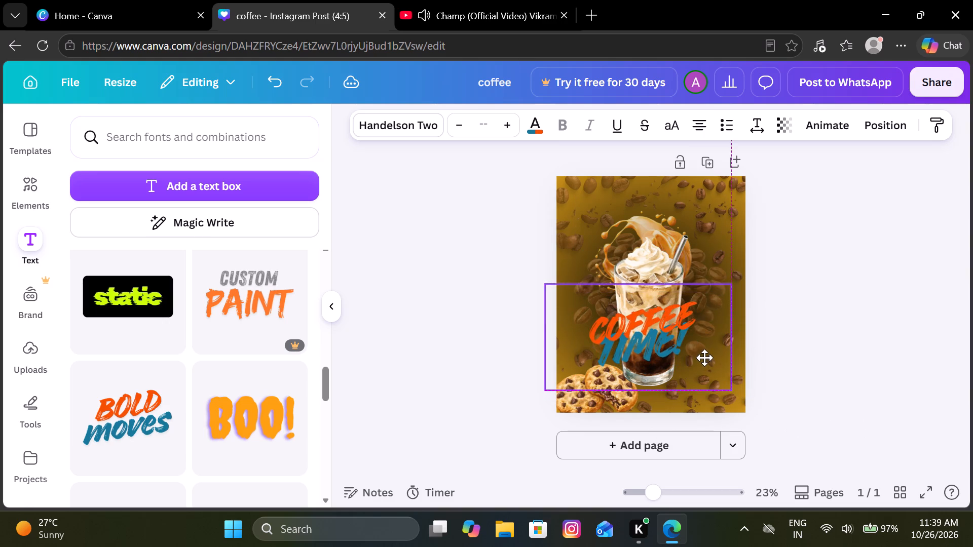
left_click_drag(704, 358, 709, 368)
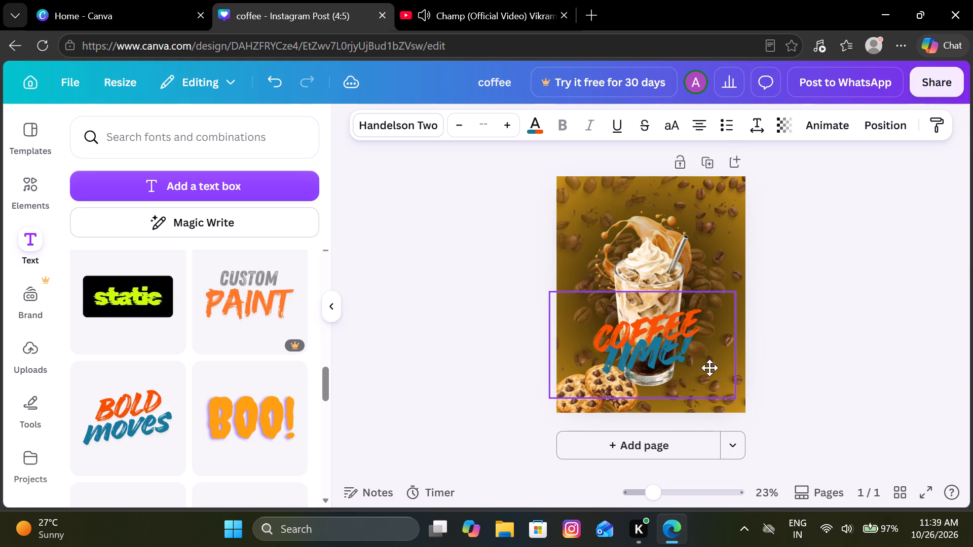
left_click_drag(709, 368, 709, 365)
left_click(851, 245)
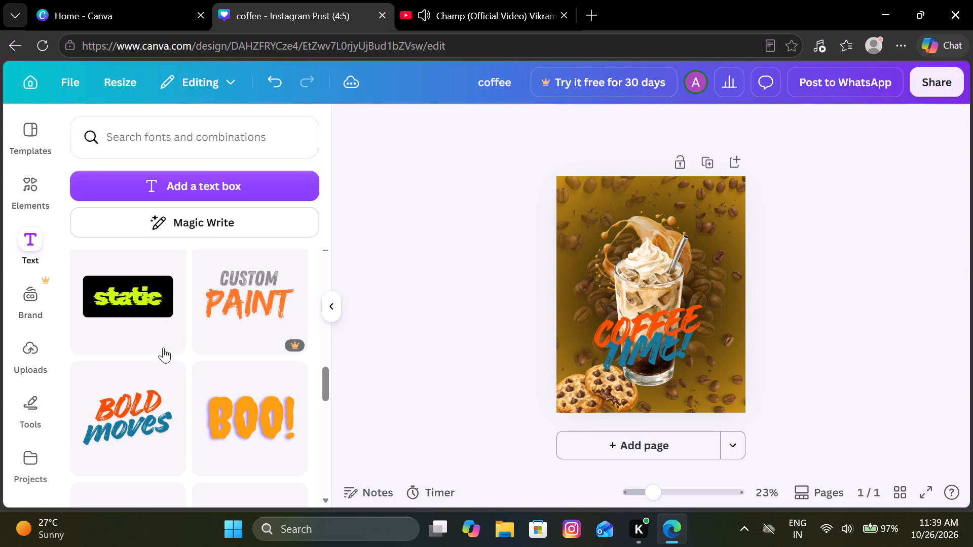
Add the recently used "30% OFF ON ALL PRODUCTS" font combination to the post.
scroll(168, 339, "up", 3)
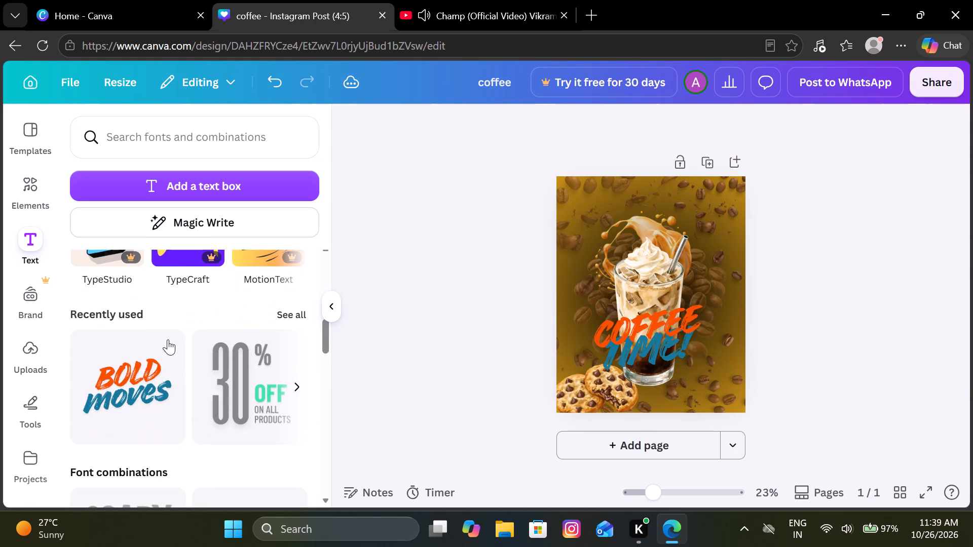
left_click(213, 370)
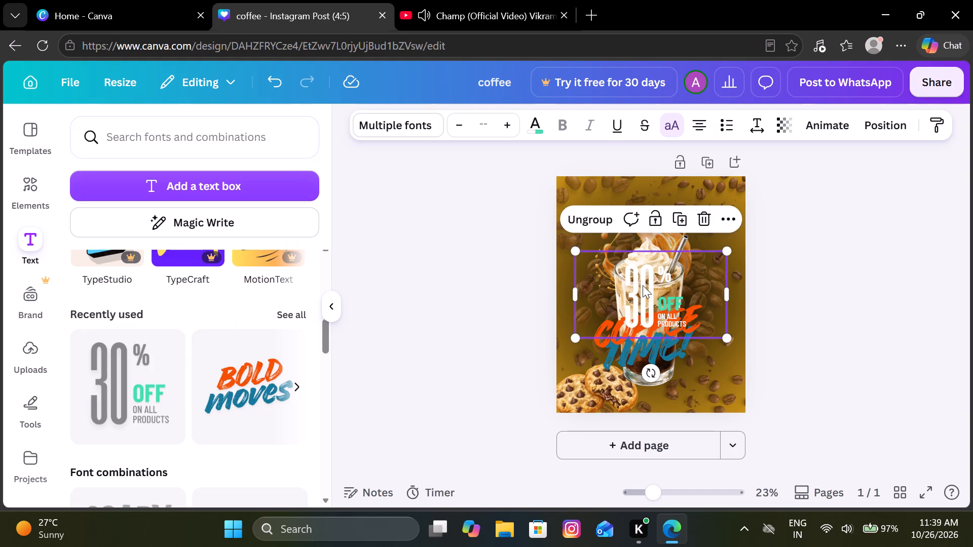
Delete the "%", "OFF" and "ON ALL PRODUCTS" texts from the added combination, leaving only the large "30".
left_click(643, 285)
left_click(671, 279)
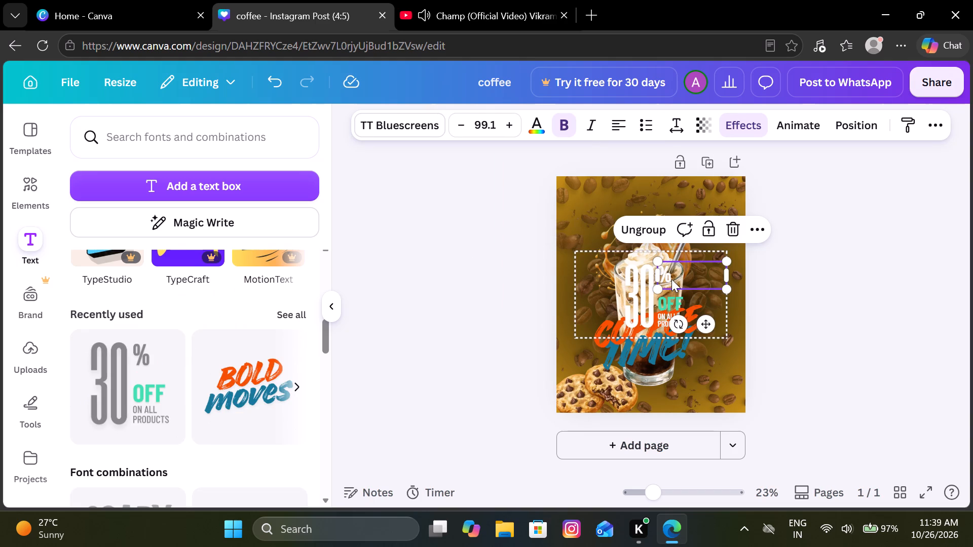
left_click(734, 217)
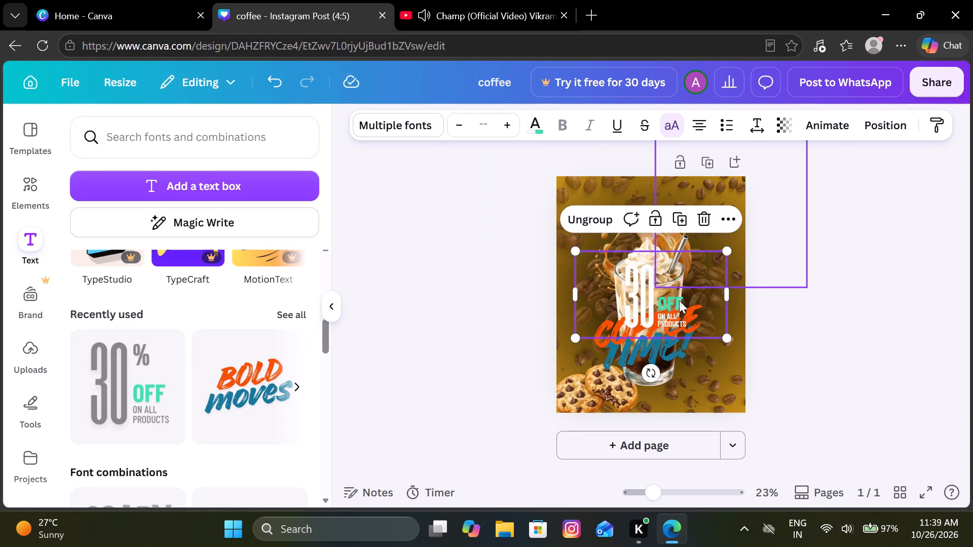
left_click(679, 301)
left_click(723, 261)
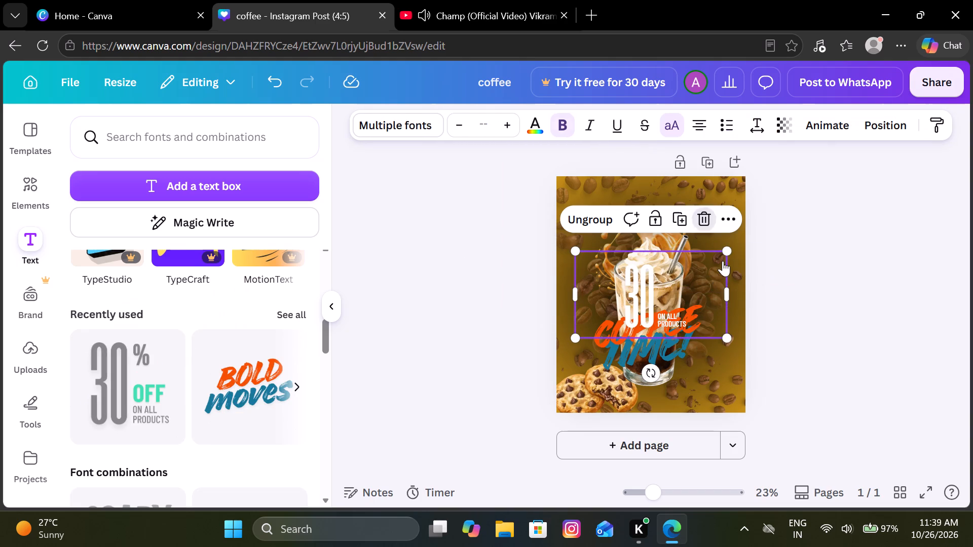
left_click(671, 322)
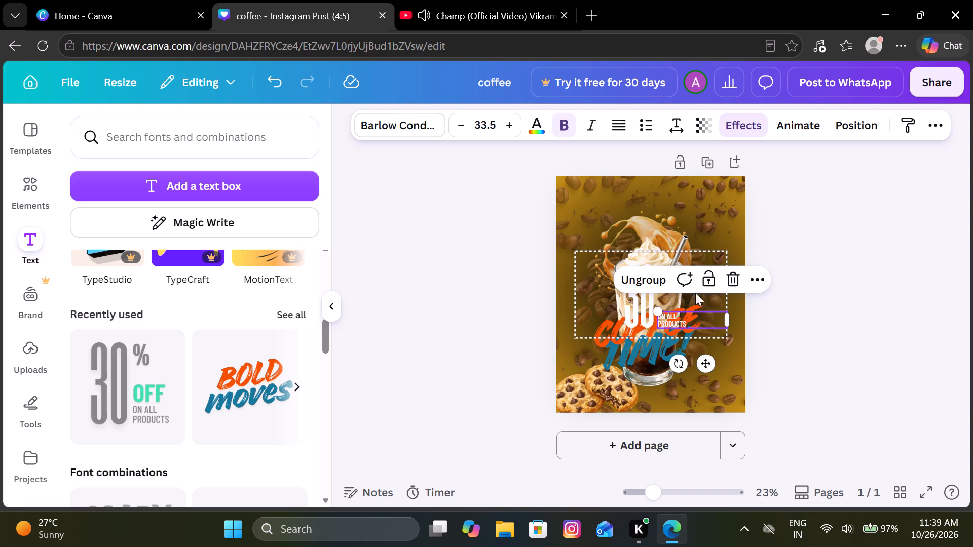
left_click(729, 283)
Replace the large "30" text with "CAFFINEE!" in capitals.
left_click(634, 299)
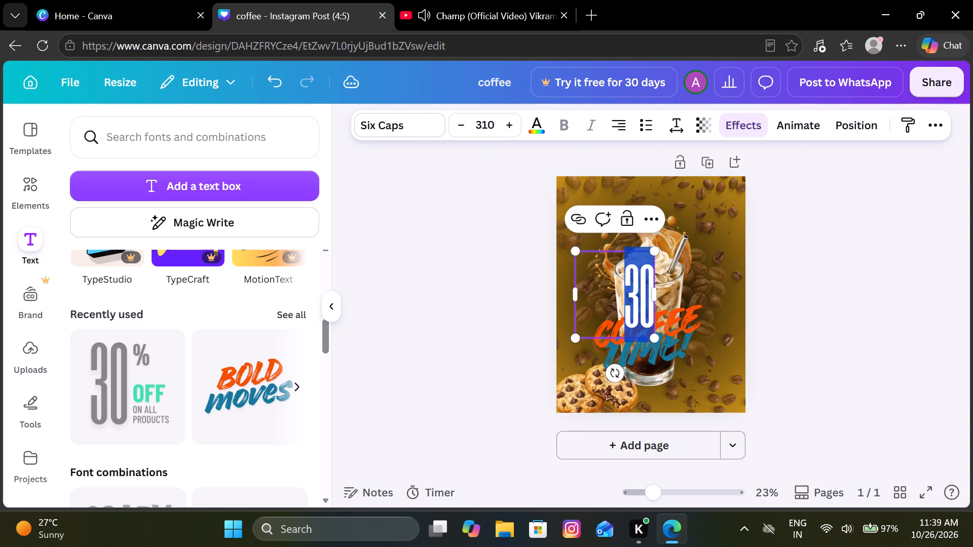
key("c")
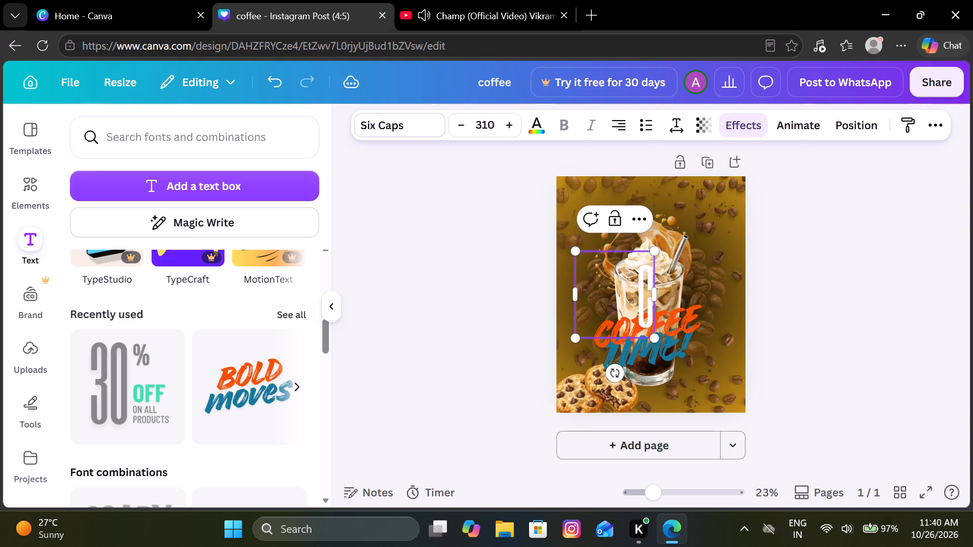
type("AFFINEE")
key("shift+exclam")
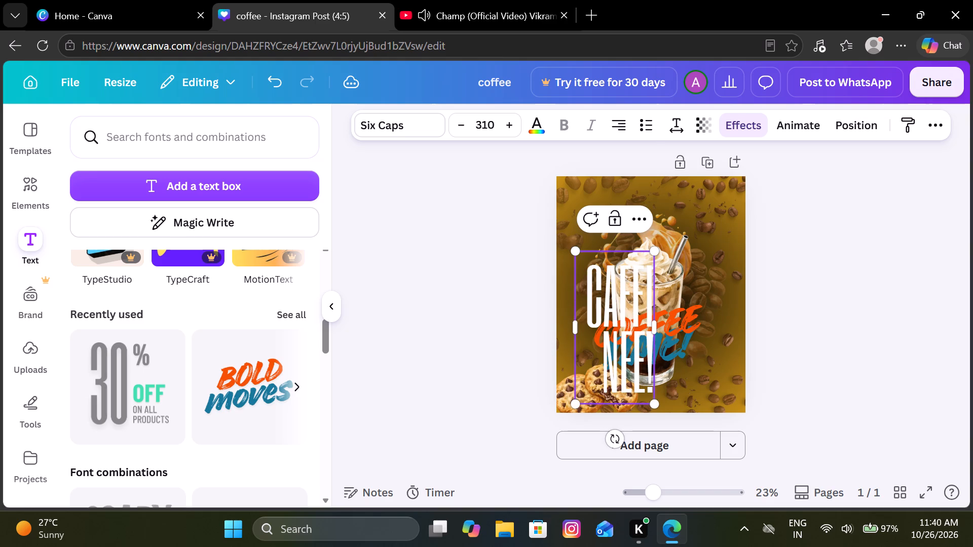
Widen the "CAFFINEE!" text box until the whole word fits on one line.
left_click_drag(654, 328, 711, 319)
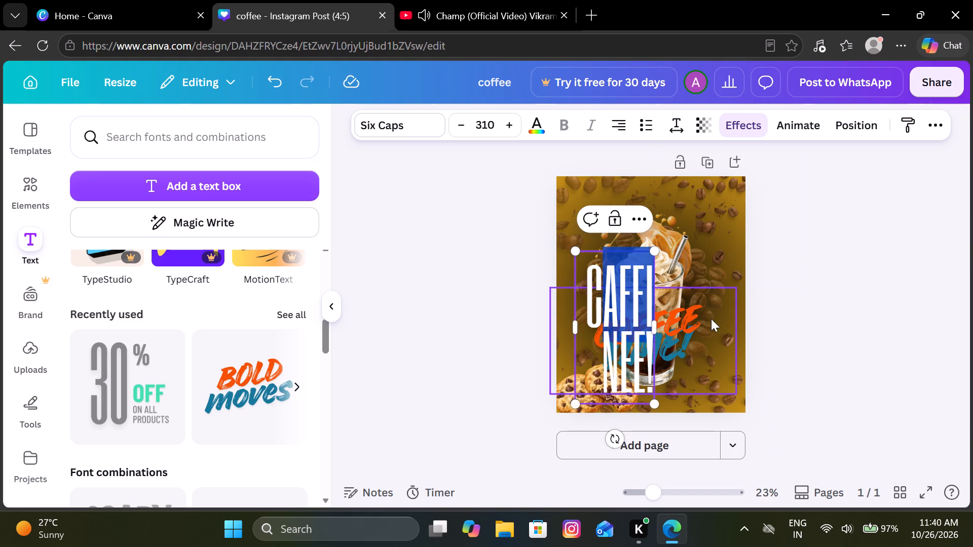
left_click_drag(711, 319, 709, 316)
left_click(801, 255)
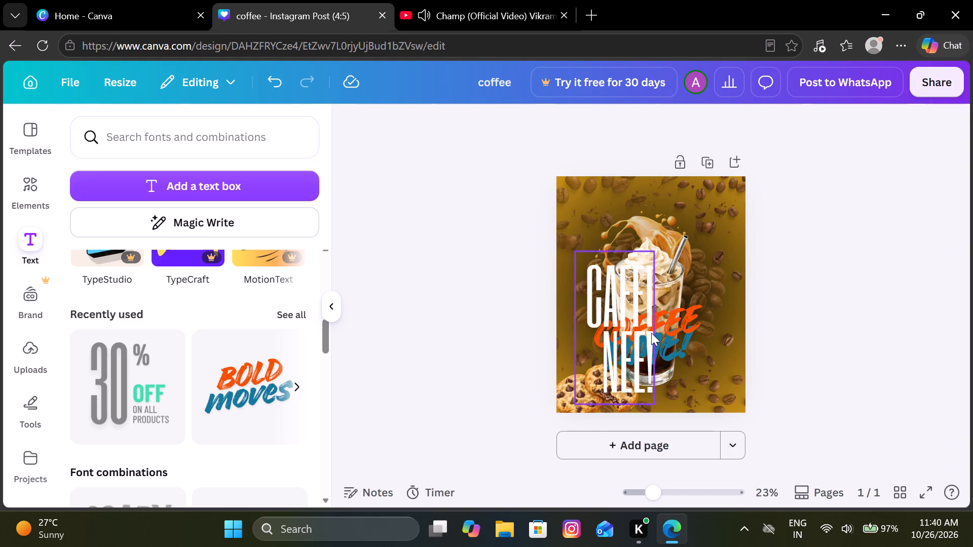
left_click(650, 331)
left_click_drag(655, 329, 700, 317)
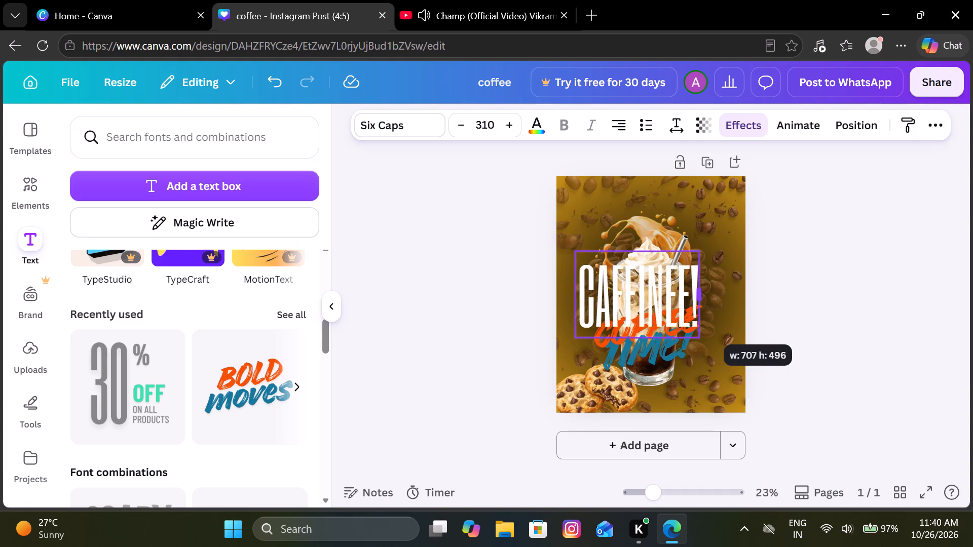
left_click_drag(700, 317, 725, 309)
Set the letter spacing of the "CAFFINEE!" text to 101.
left_click(675, 126)
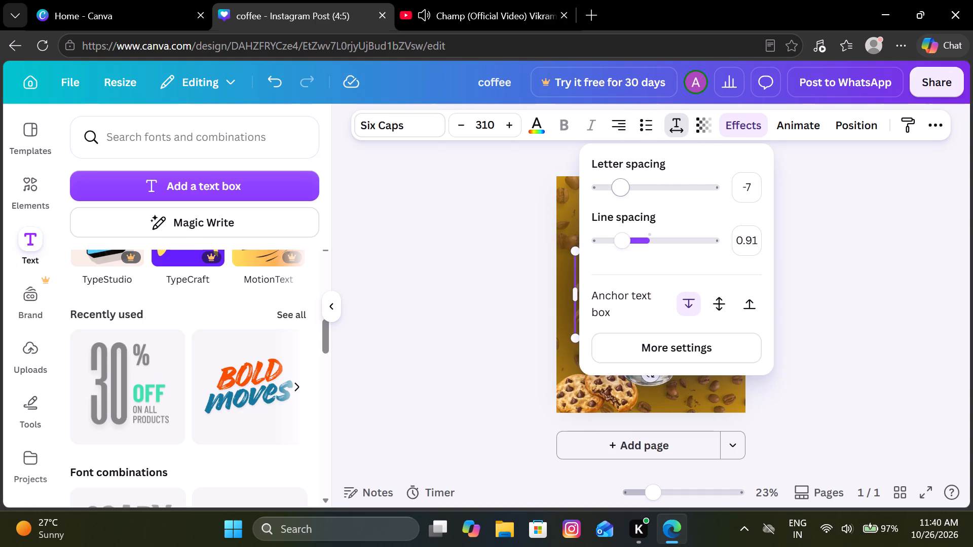
left_click_drag(626, 188, 640, 188)
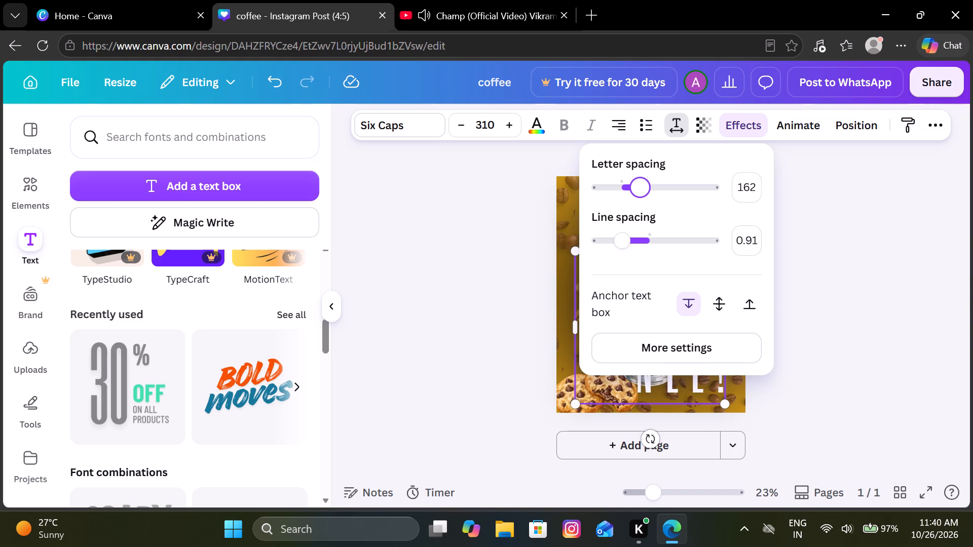
left_click_drag(640, 188, 632, 186)
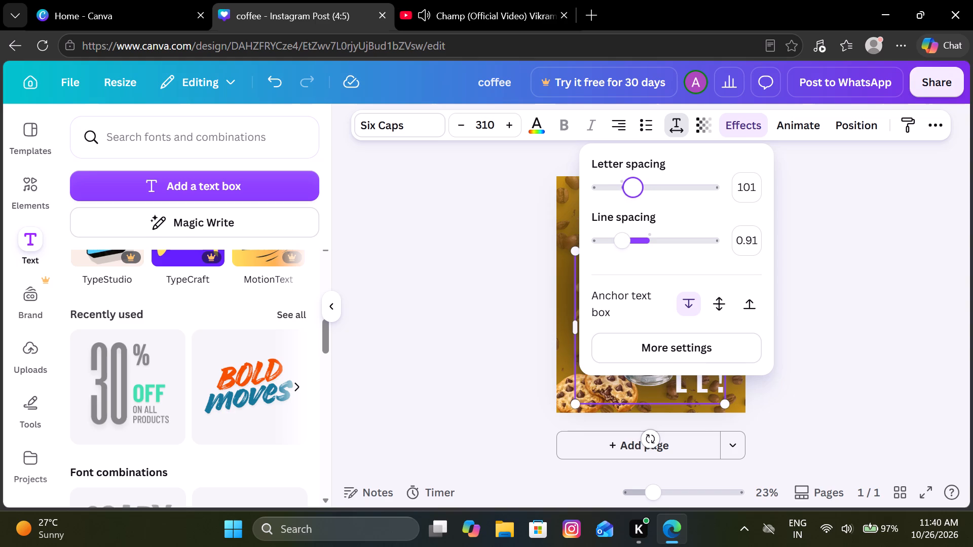
left_click(800, 180)
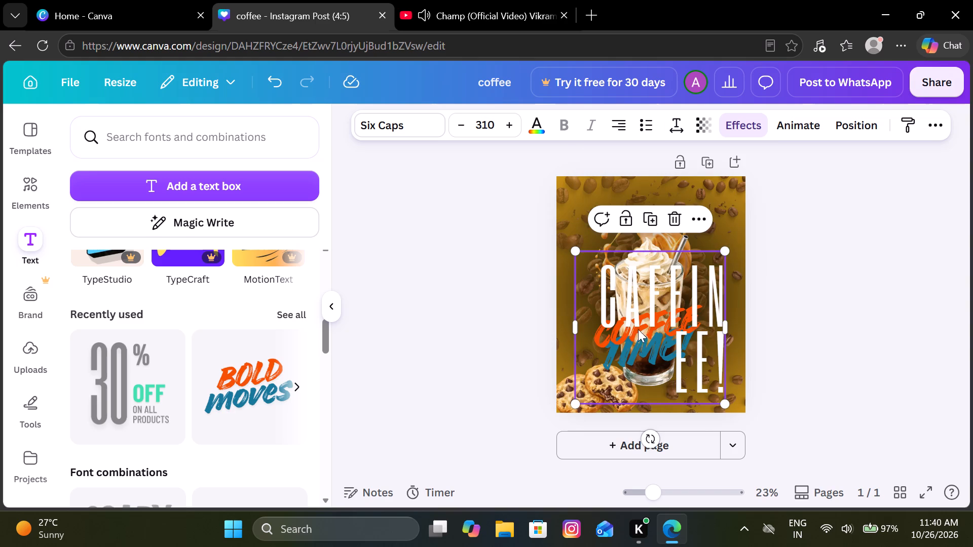
Widen the spaced-out "CAFFINEE!" text box further so the word and its exclamation mark share one line.
left_click_drag(569, 327, 531, 331)
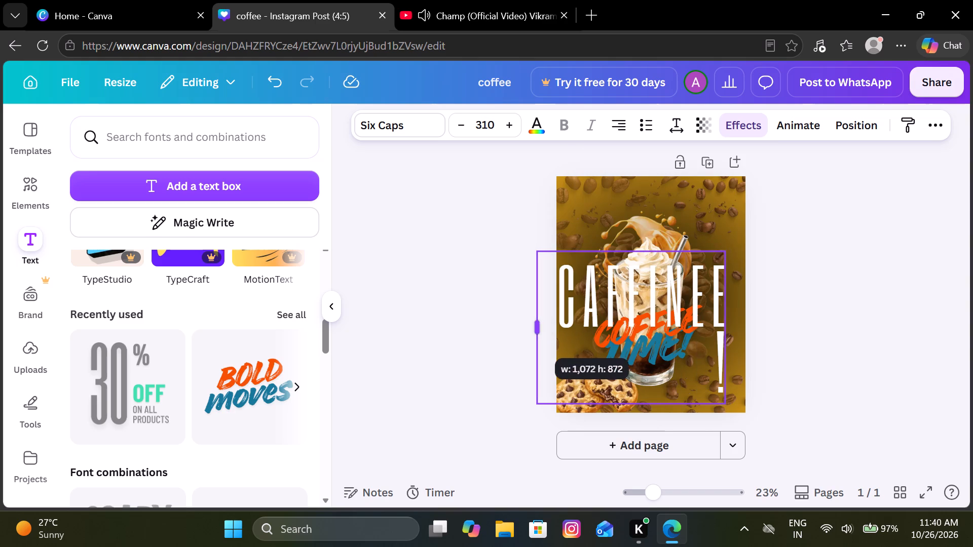
left_click_drag(531, 331, 516, 329)
Shrink the "CAFFINEE!" text to size 249 and place it across the top of the post, above the glass.
left_click_drag(628, 316, 647, 310)
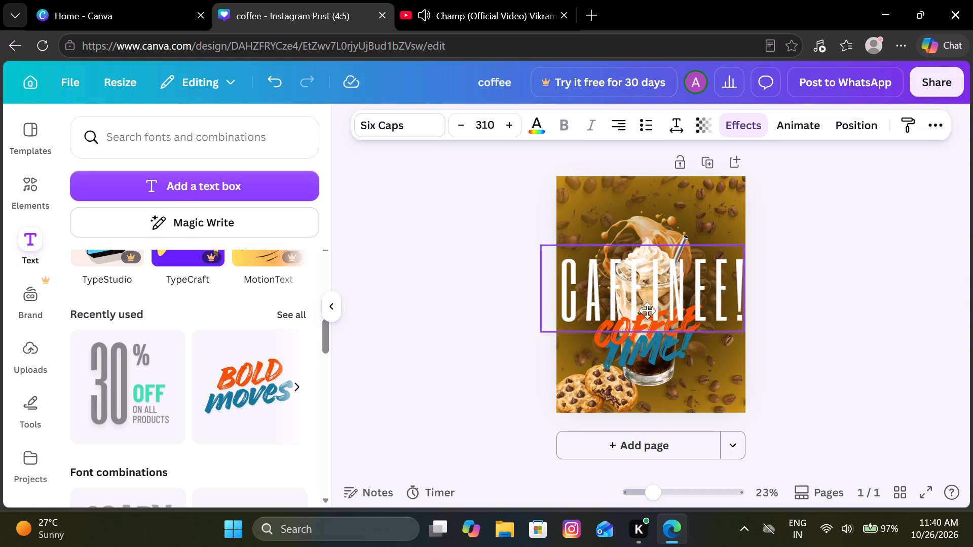
left_click_drag(647, 310, 644, 302)
left_click_drag(737, 322, 702, 296)
left_click_drag(623, 283, 663, 242)
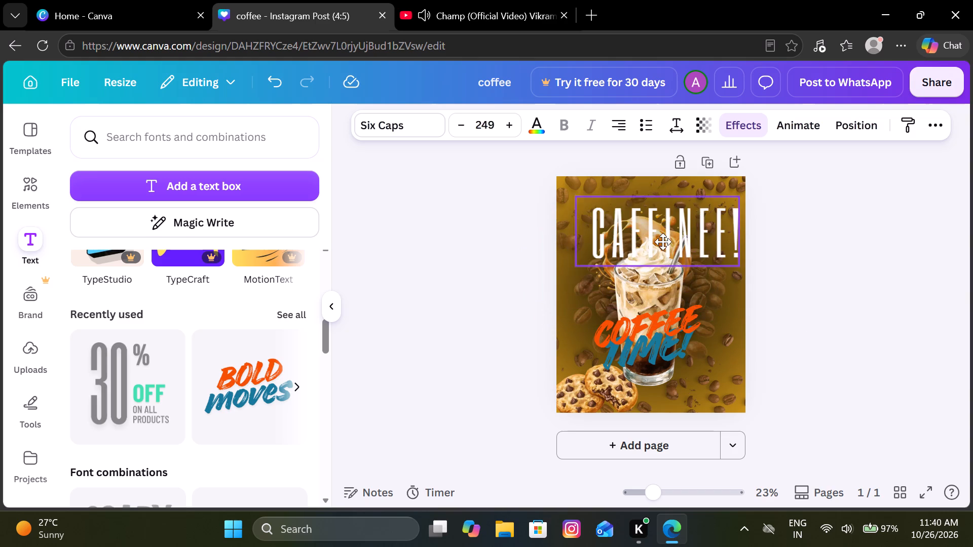
left_click_drag(663, 242, 651, 231)
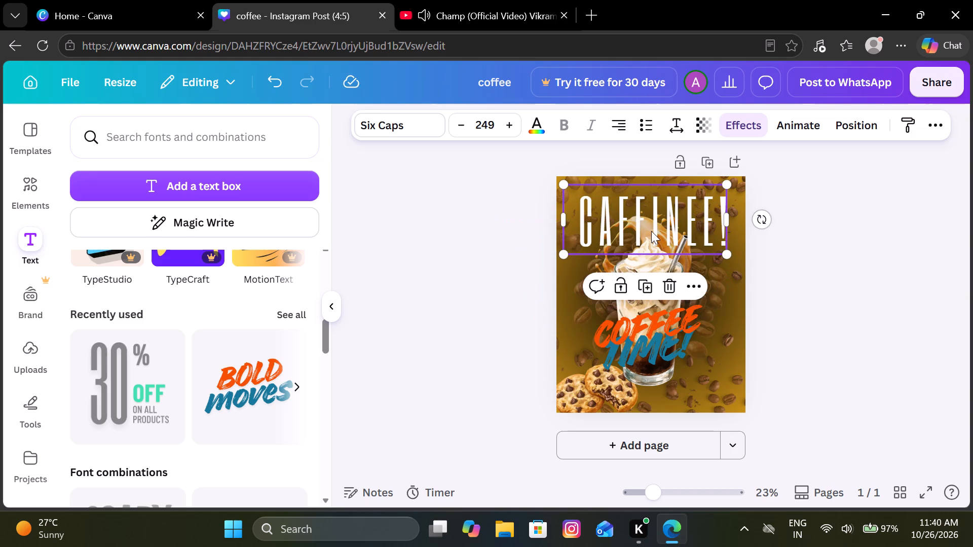
left_click(867, 248)
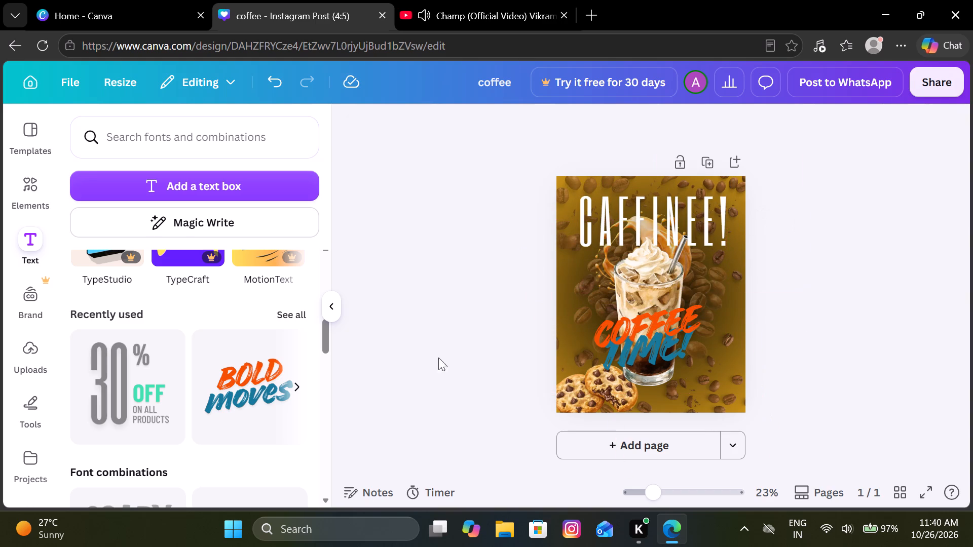
Recolour the "CAFFINEE!" text with the light orange from the caramel splash's photo colours.
scroll(236, 380, "up", 1)
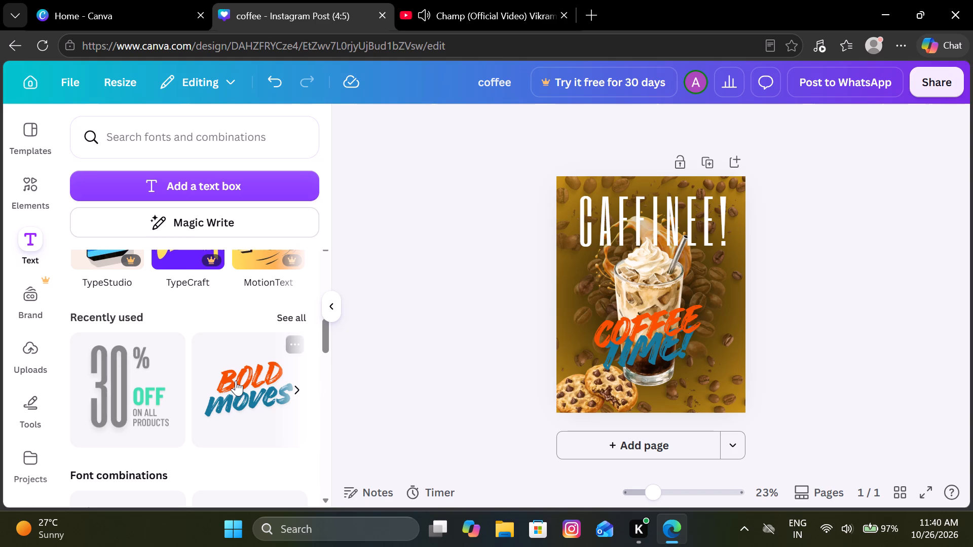
scroll(236, 380, "up", 3)
left_click(642, 218)
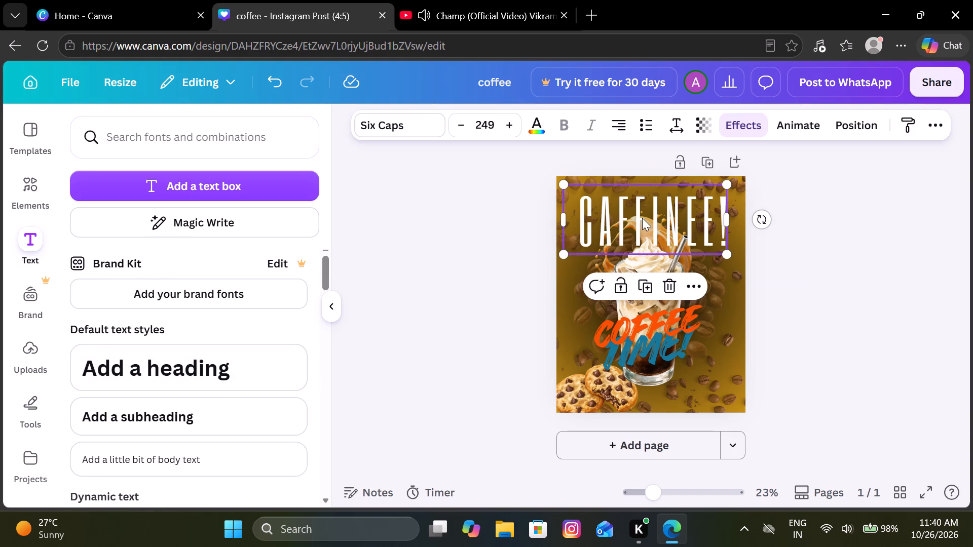
left_click(541, 127)
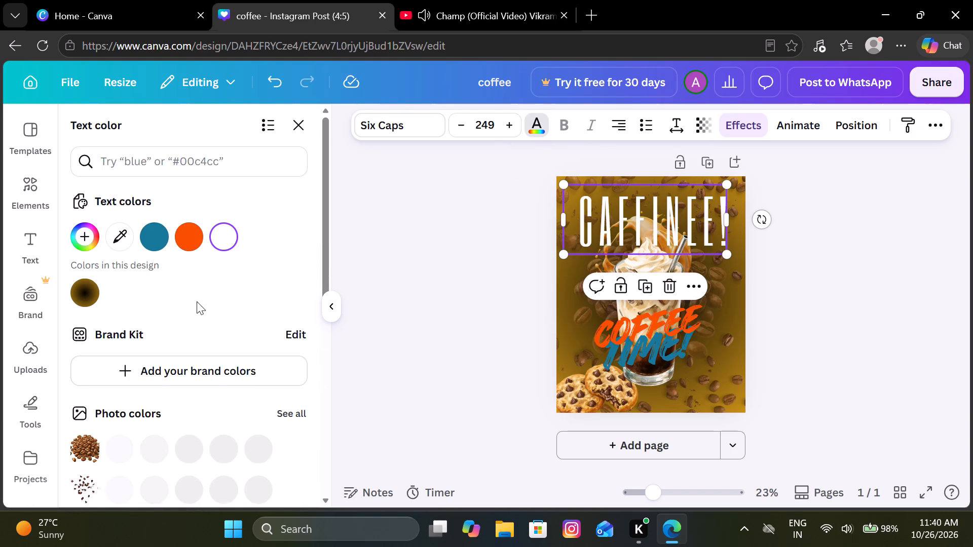
scroll(189, 302, "down", 1)
scroll(149, 437, "down", 1)
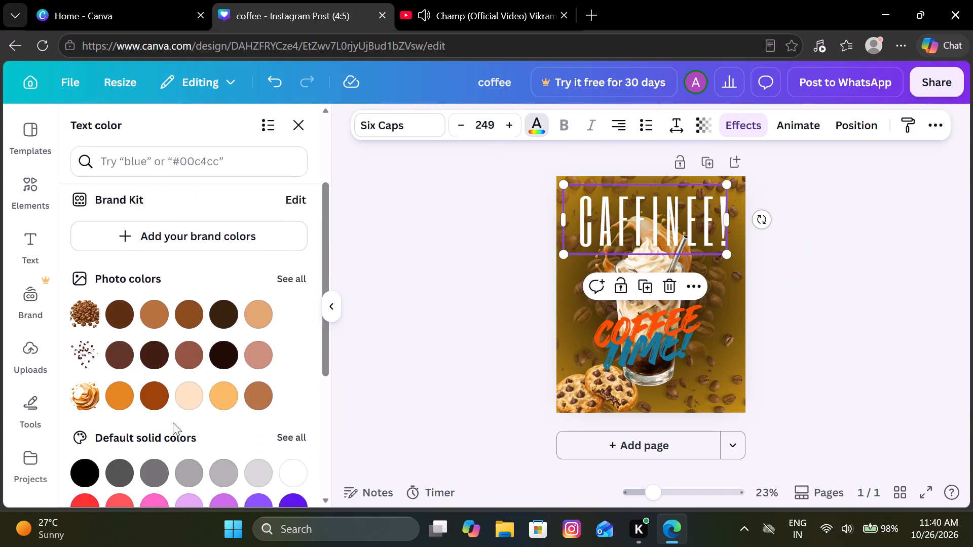
left_click(222, 396)
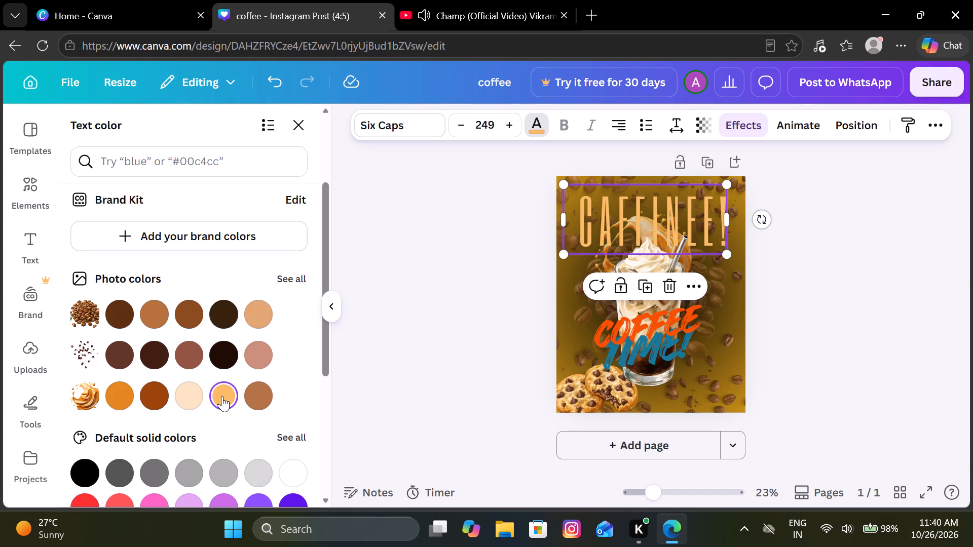
left_click(352, 374)
left_click(352, 374)
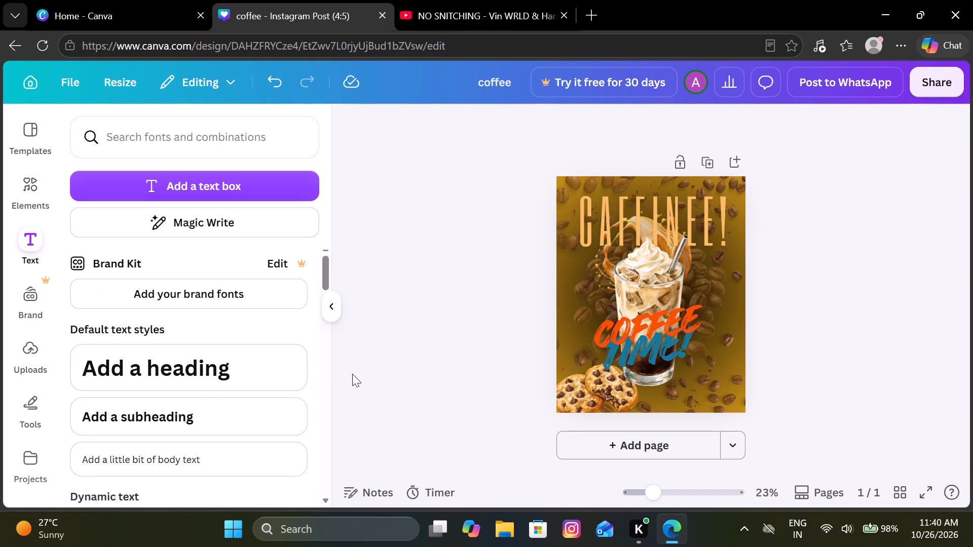
Look through the "coffee cup" graphics in the elements library.
left_click(25, 190)
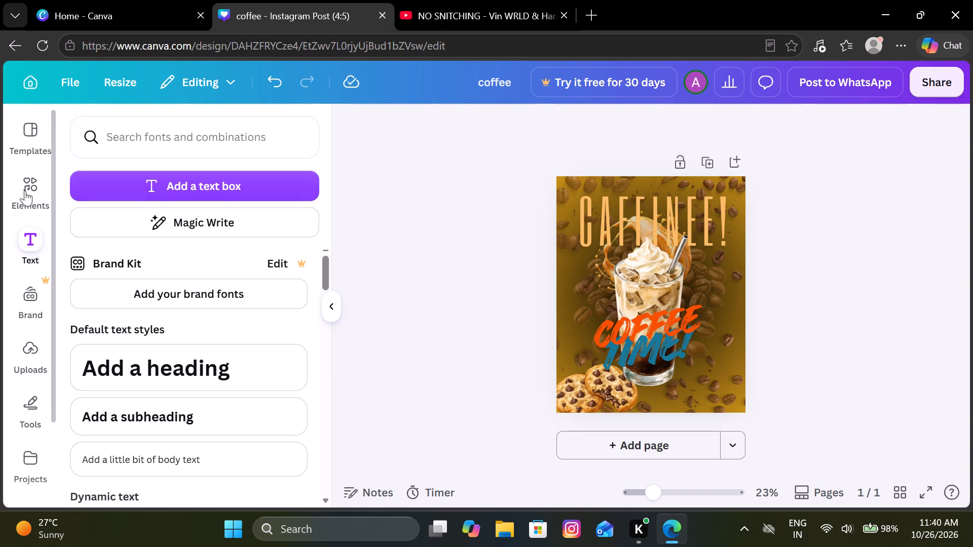
scroll(161, 341, "down", 1)
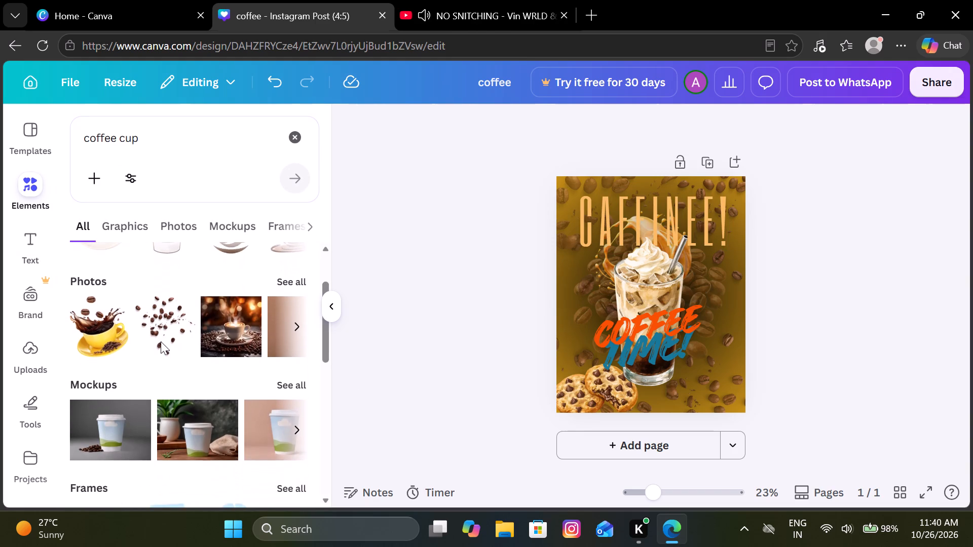
scroll(161, 341, "down", 1)
left_click(288, 278)
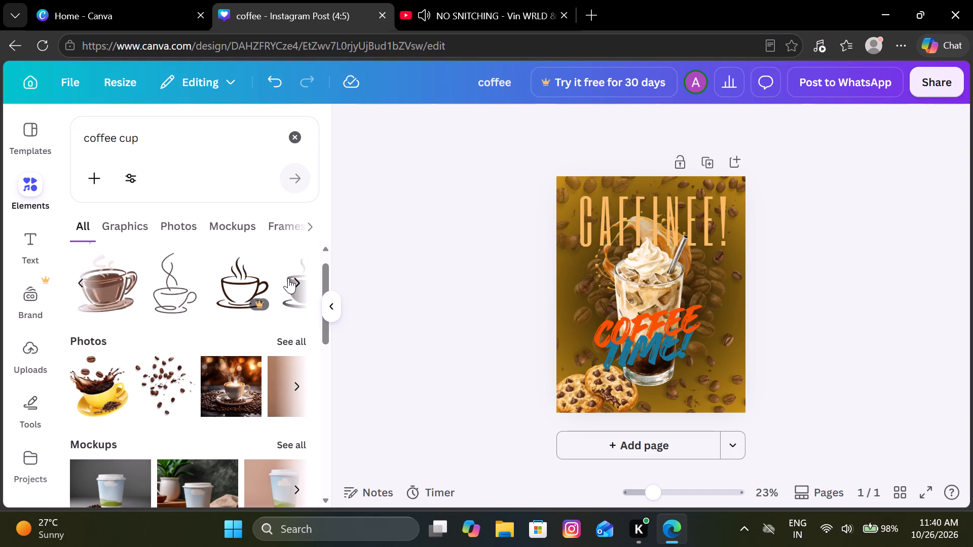
left_click(288, 278)
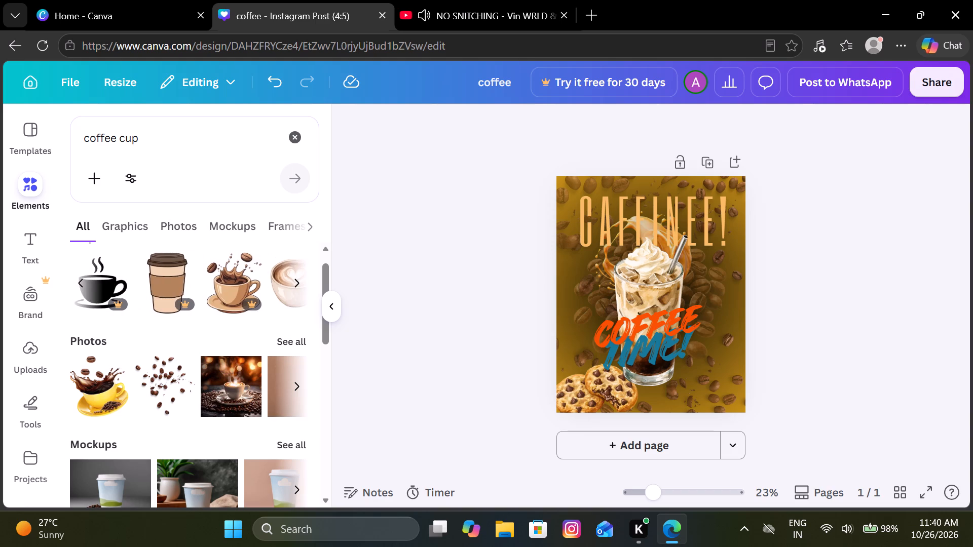
Search the elements for "coffee cute" and browse all the matching graphics.
left_click(304, 184)
left_click(177, 138)
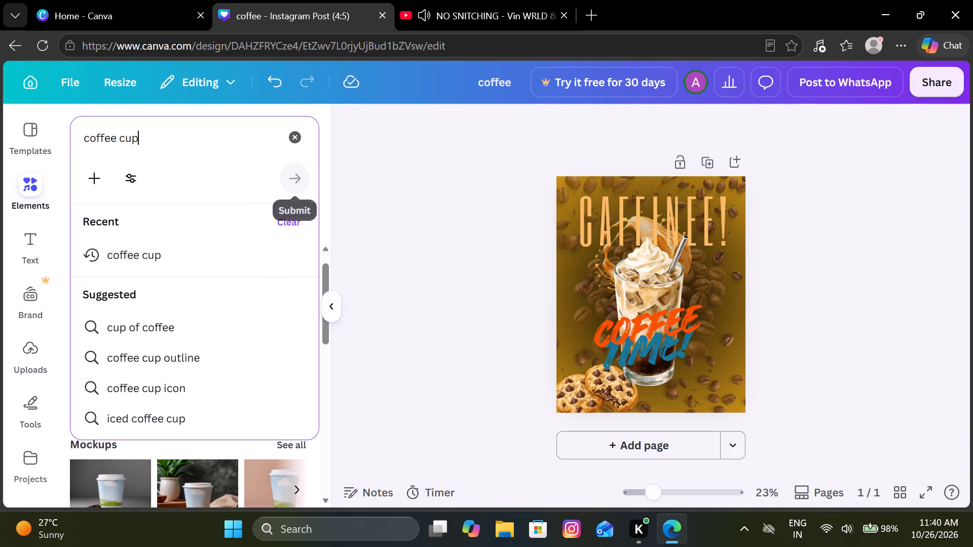
key("BackSpace")
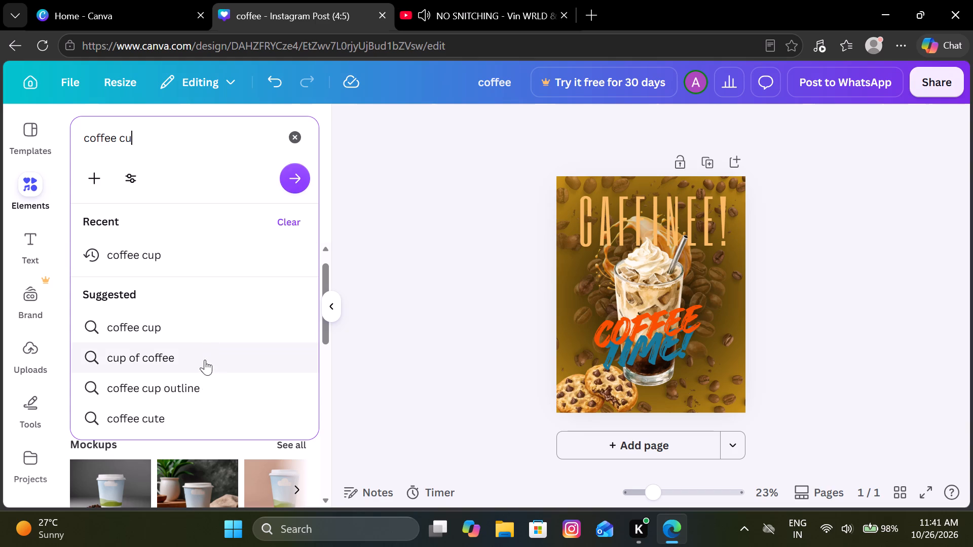
left_click(166, 423)
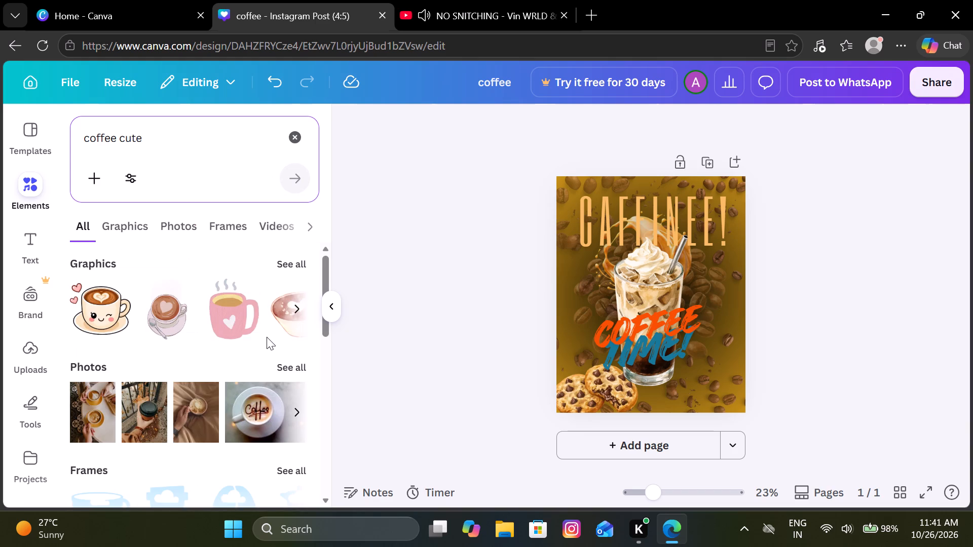
left_click(303, 263)
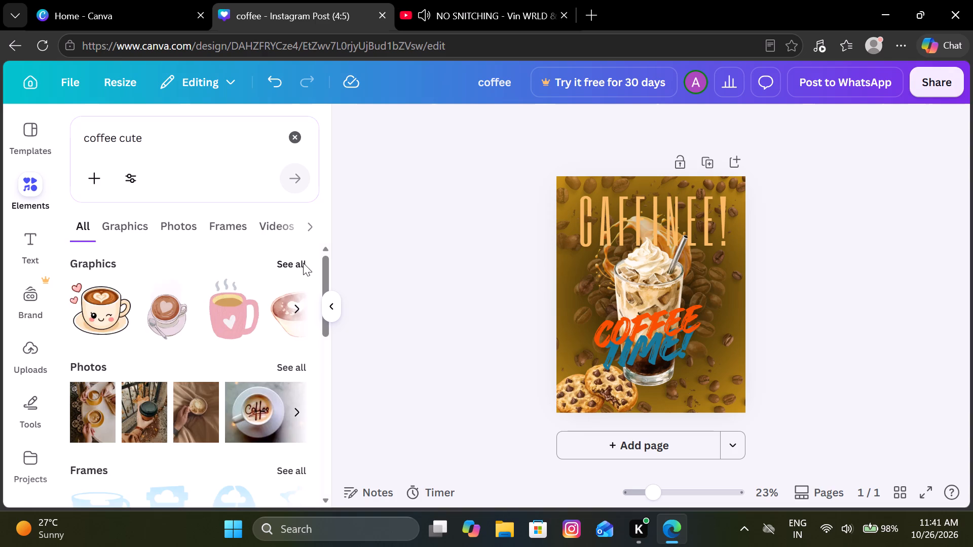
scroll(216, 344, "down", 3)
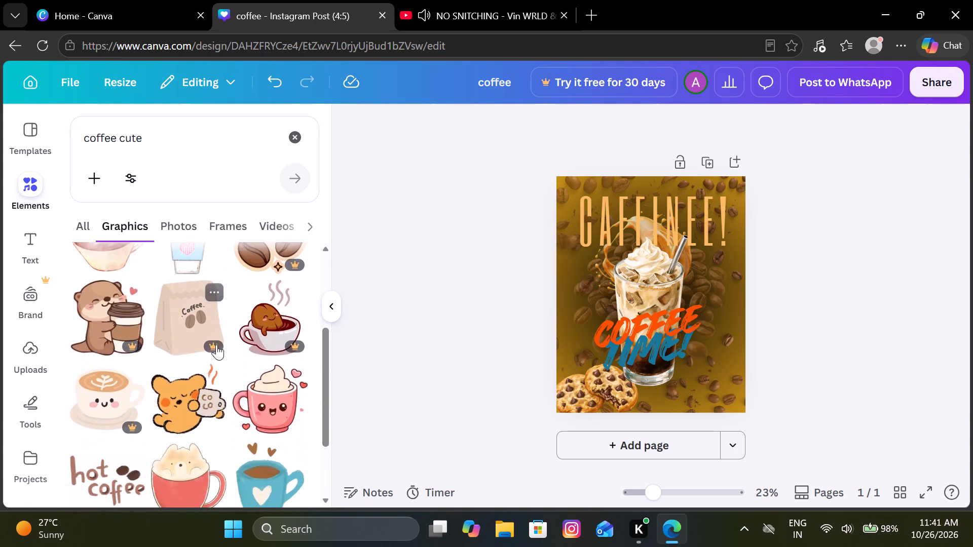
scroll(216, 344, "down", 10)
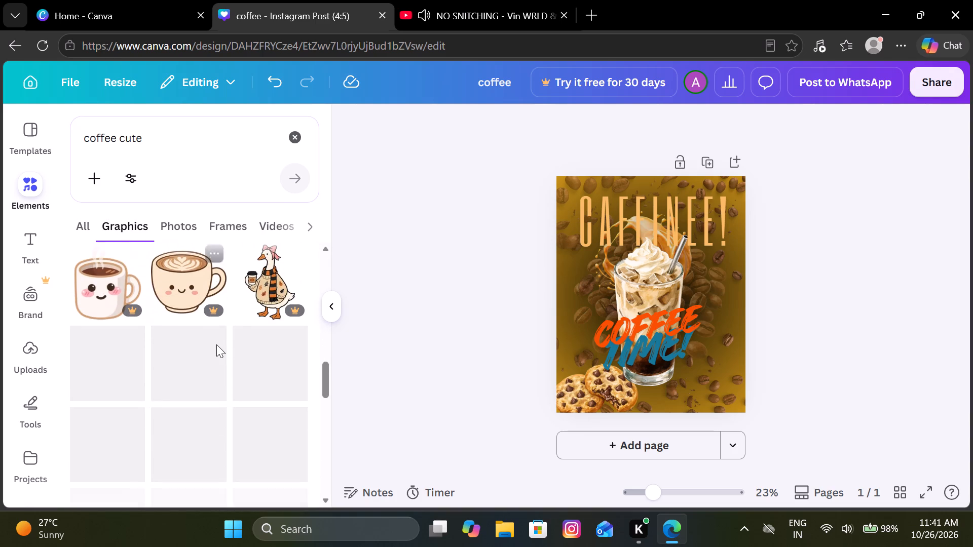
scroll(216, 344, "down", 1)
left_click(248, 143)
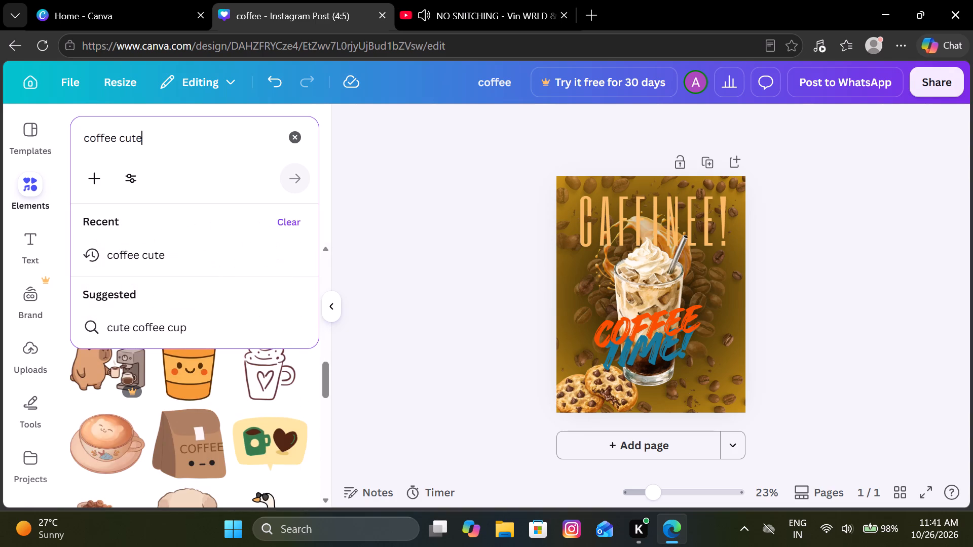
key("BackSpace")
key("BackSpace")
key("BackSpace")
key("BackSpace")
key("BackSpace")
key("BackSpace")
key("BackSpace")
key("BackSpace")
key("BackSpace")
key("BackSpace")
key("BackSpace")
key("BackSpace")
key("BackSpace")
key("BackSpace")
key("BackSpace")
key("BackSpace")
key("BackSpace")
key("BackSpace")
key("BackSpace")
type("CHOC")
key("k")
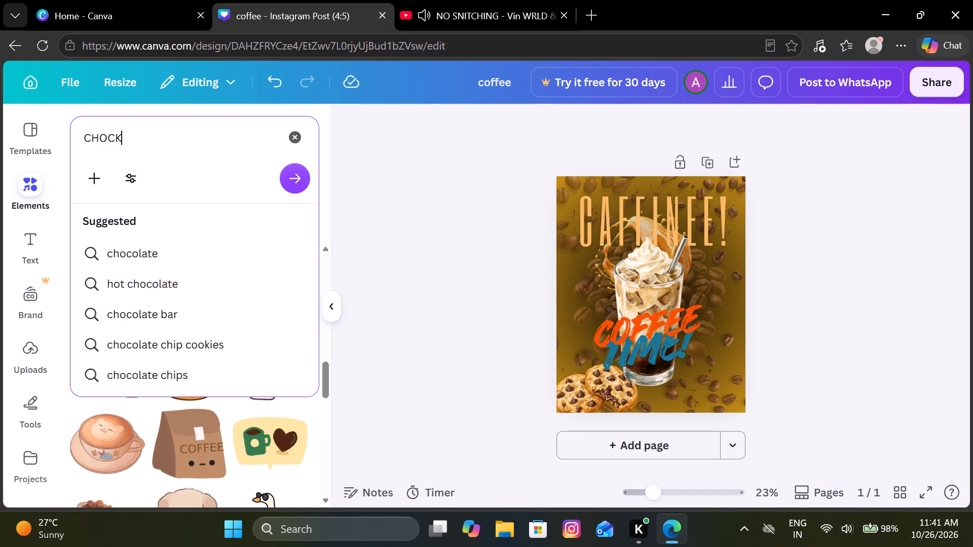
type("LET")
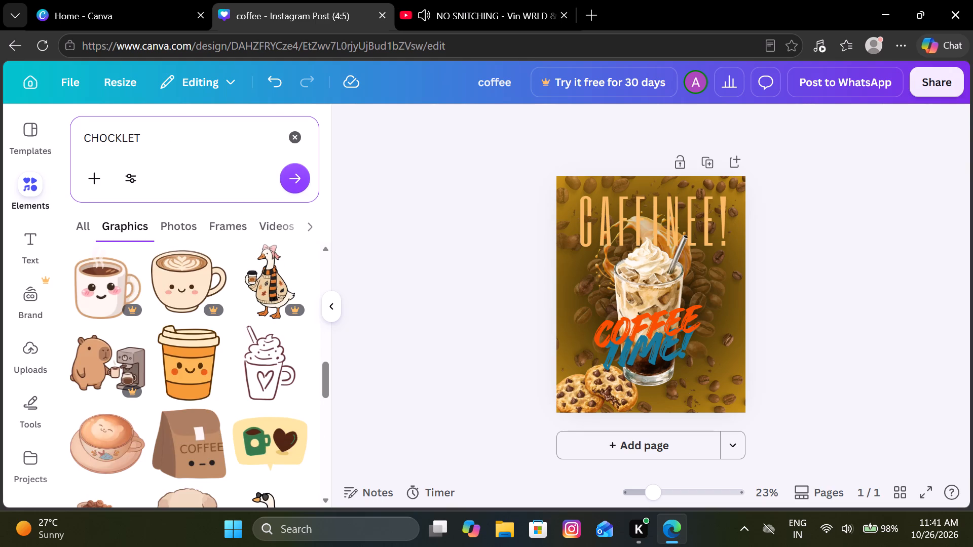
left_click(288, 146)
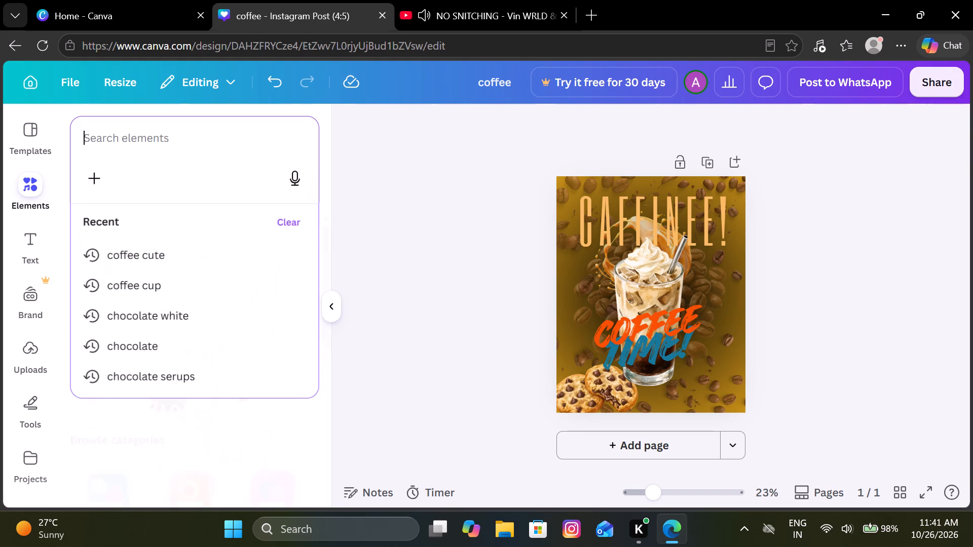
Search the elements for "crossaint" and browse all the matching graphics.
type("CROSSA")
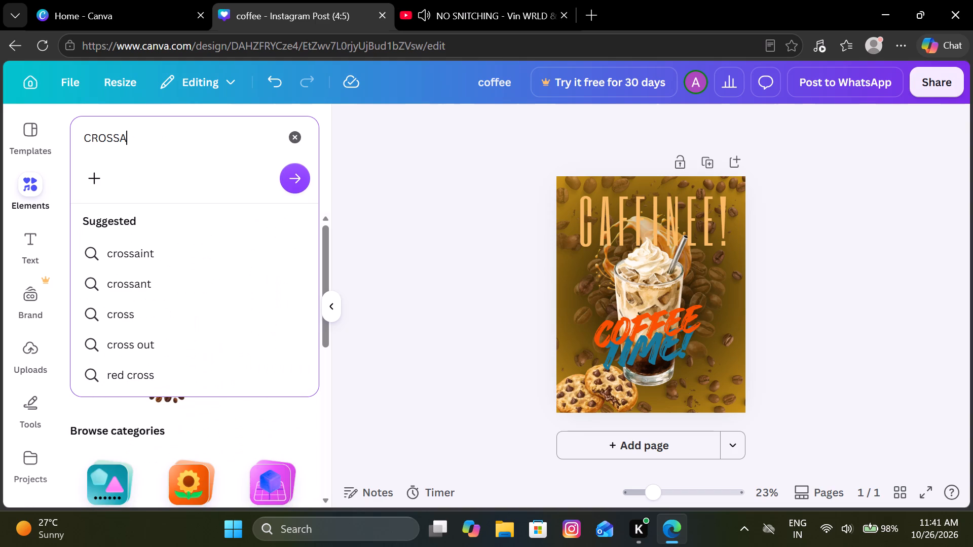
left_click(296, 263)
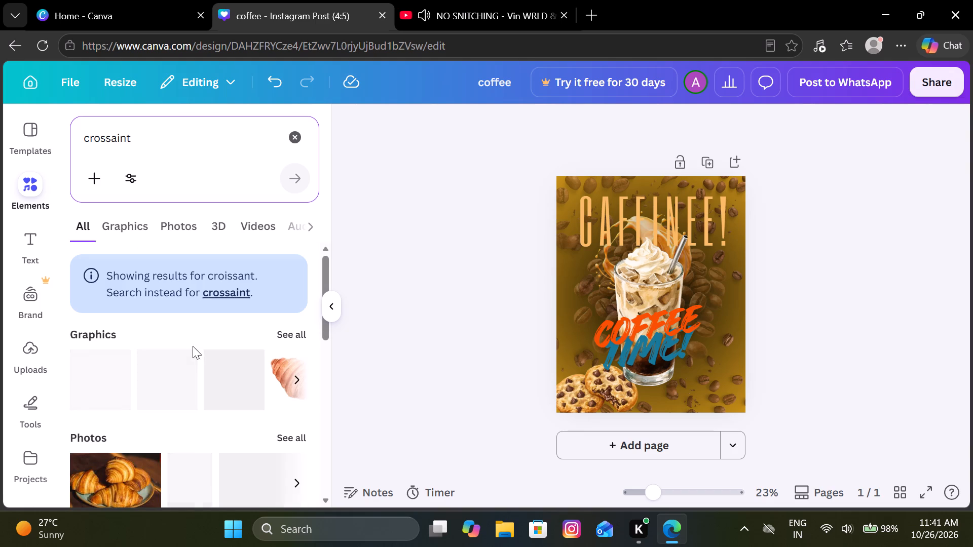
scroll(167, 407, "down", 1)
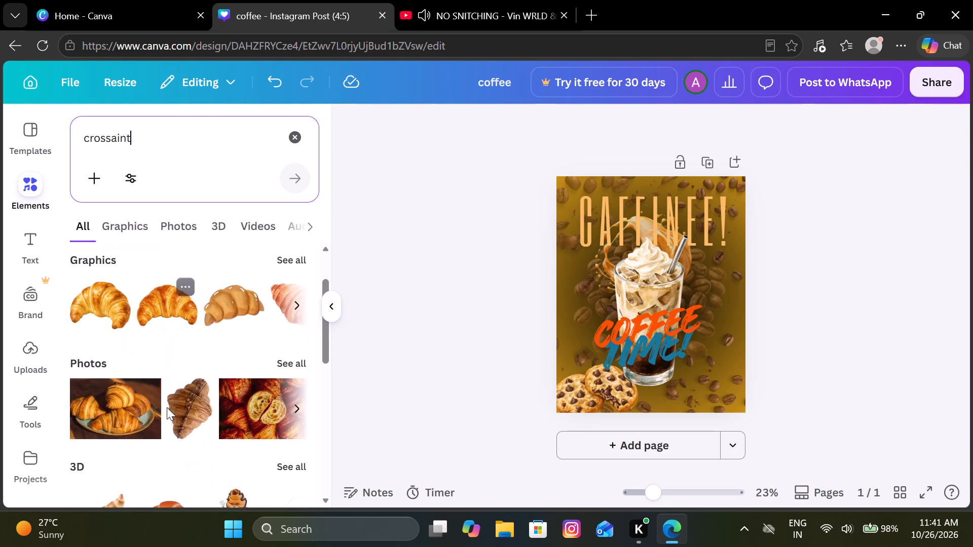
left_click(297, 306)
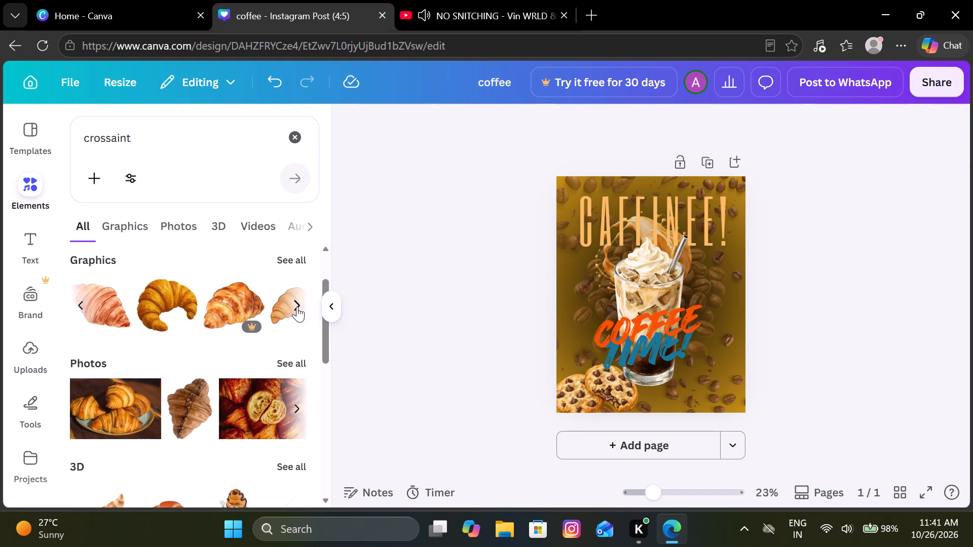
left_click(297, 306)
left_click(297, 306)
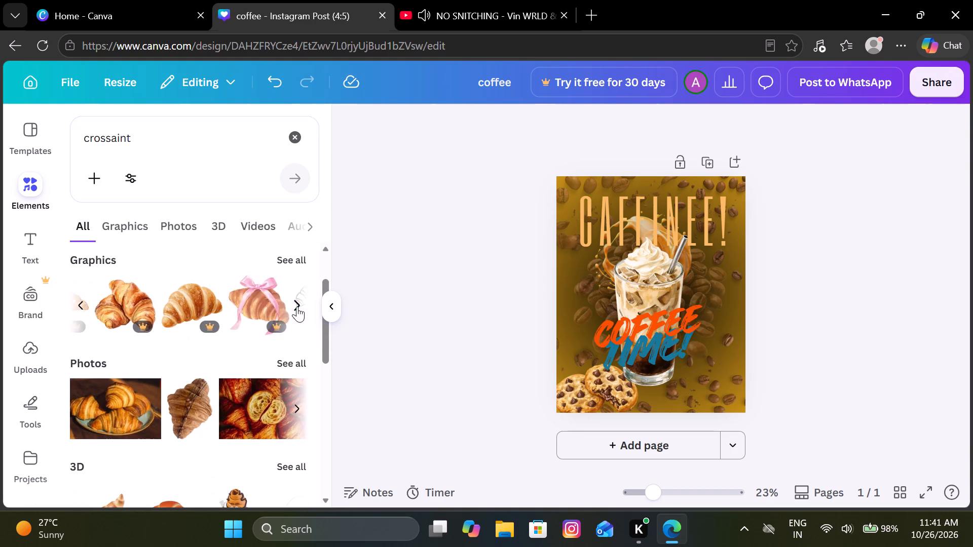
left_click(297, 306)
left_click(297, 306)
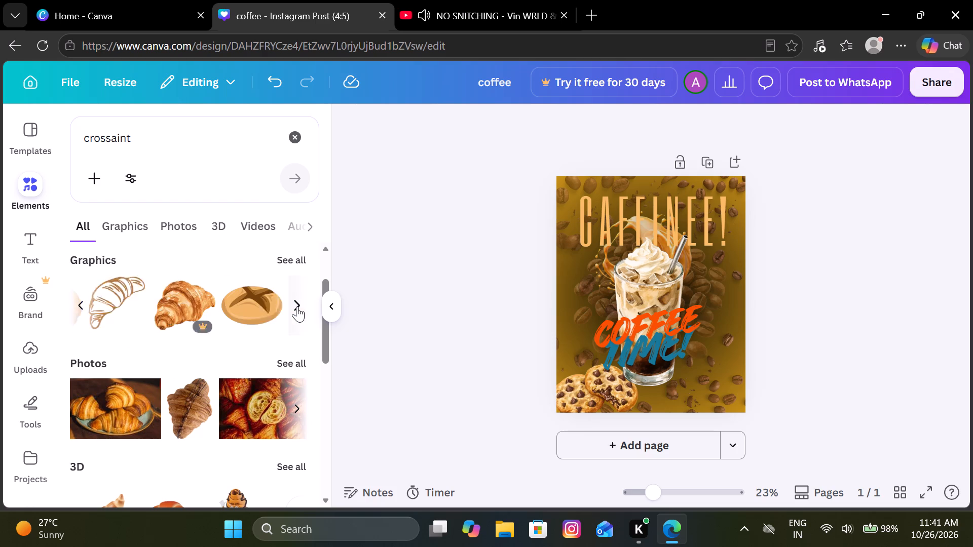
left_click(297, 306)
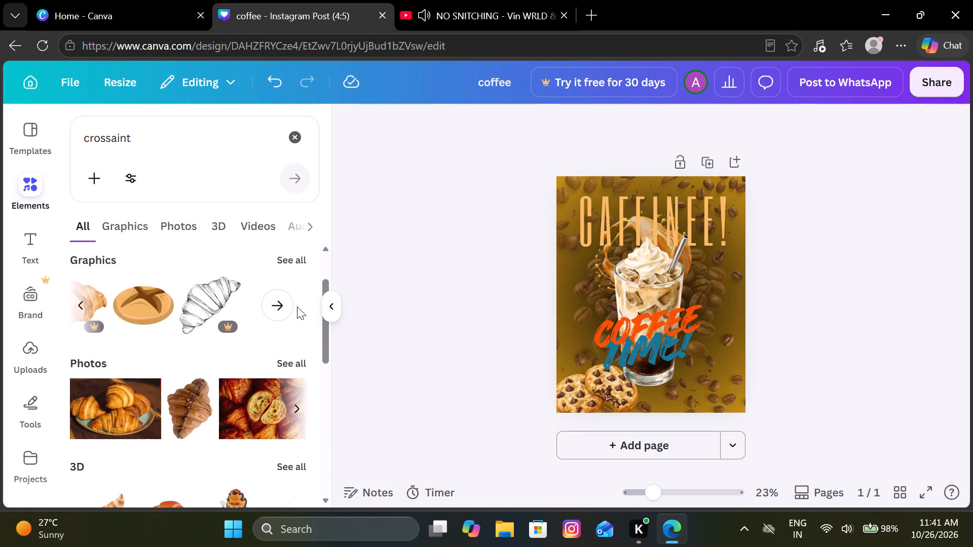
left_click(297, 261)
scroll(241, 367, "down", 1)
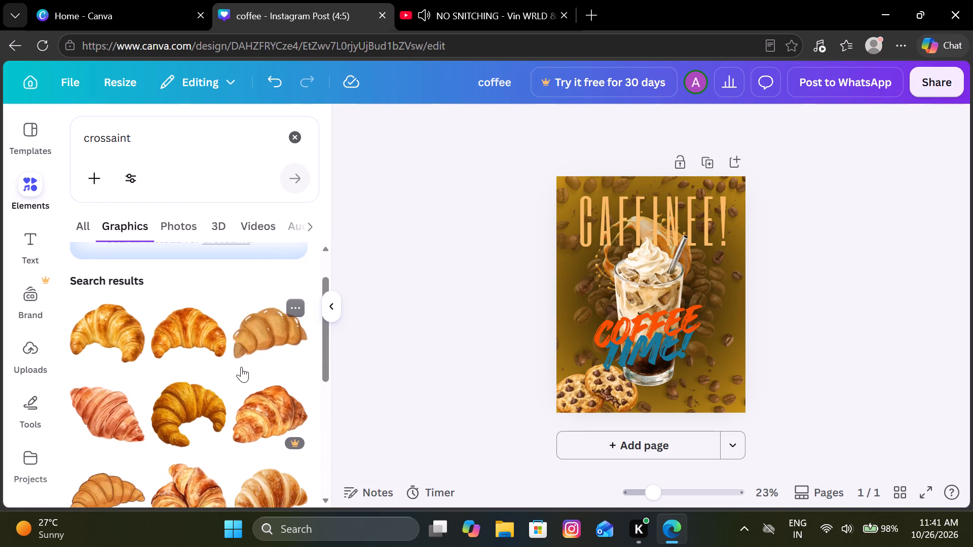
scroll(241, 367, "down", 3)
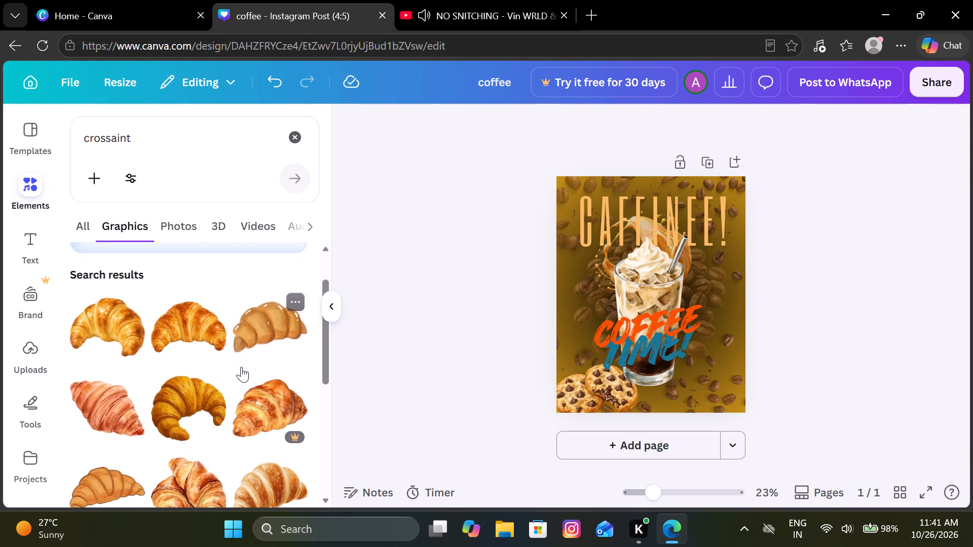
scroll(241, 367, "down", 2)
scroll(241, 367, "up", 1)
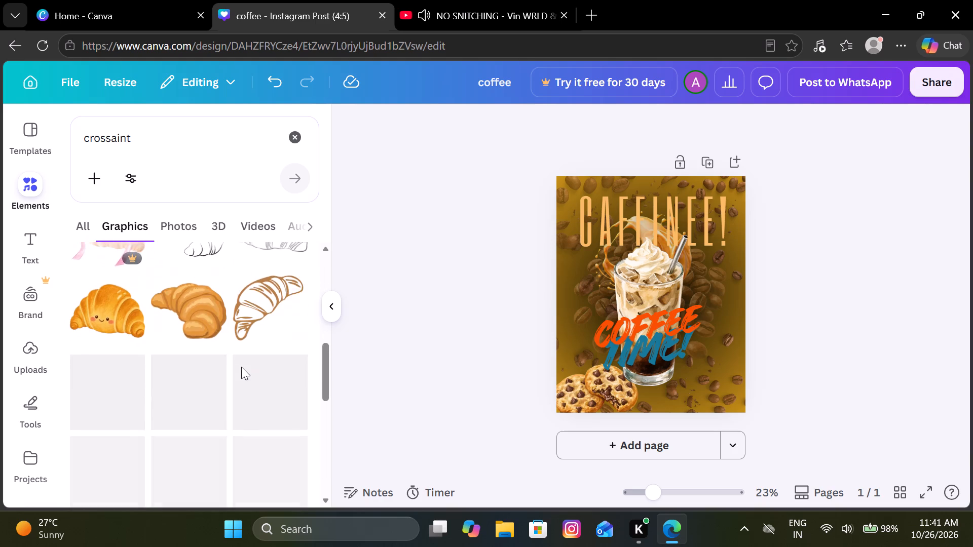
scroll(241, 367, "up", 2)
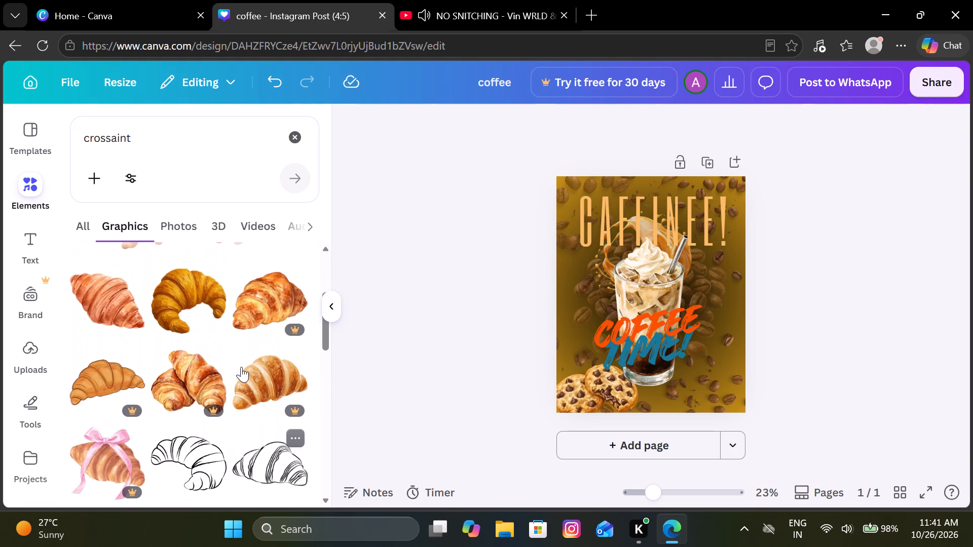
scroll(241, 367, "up", 1)
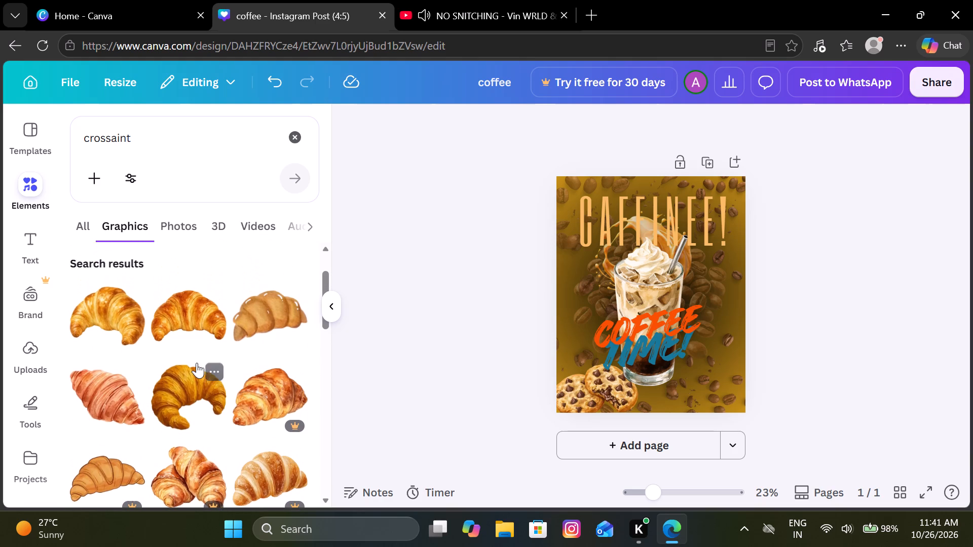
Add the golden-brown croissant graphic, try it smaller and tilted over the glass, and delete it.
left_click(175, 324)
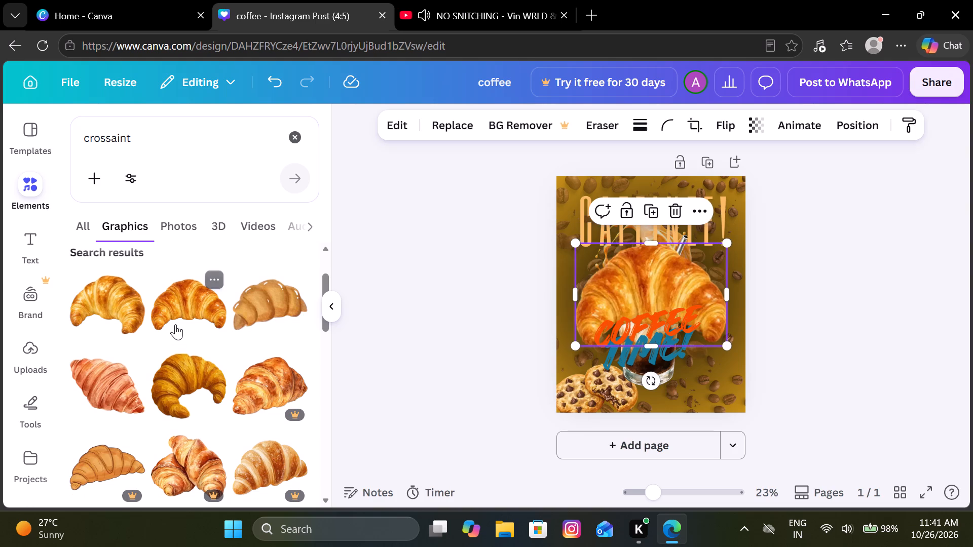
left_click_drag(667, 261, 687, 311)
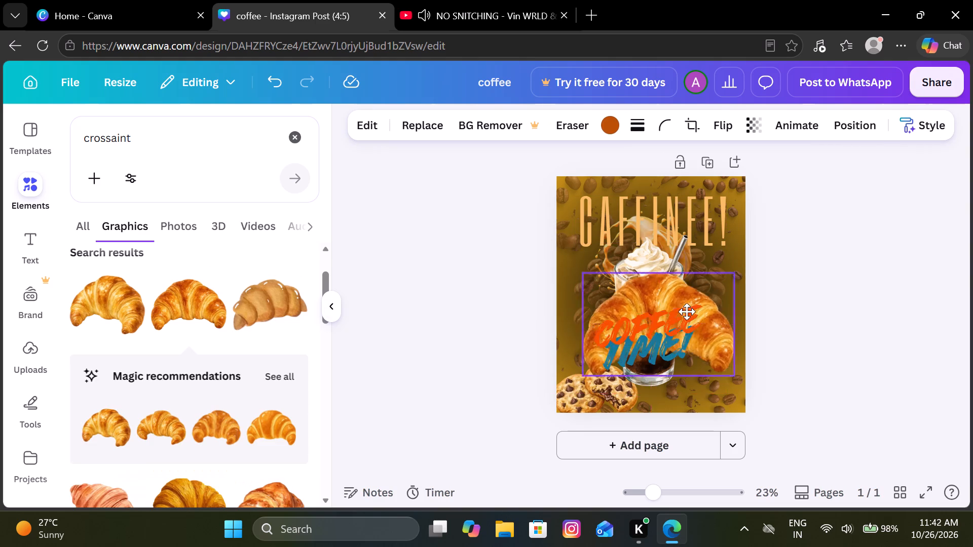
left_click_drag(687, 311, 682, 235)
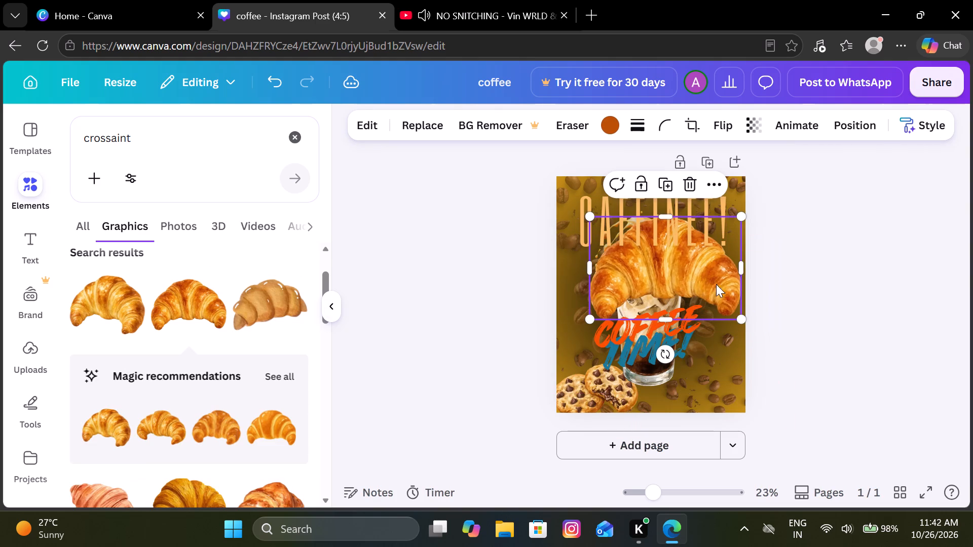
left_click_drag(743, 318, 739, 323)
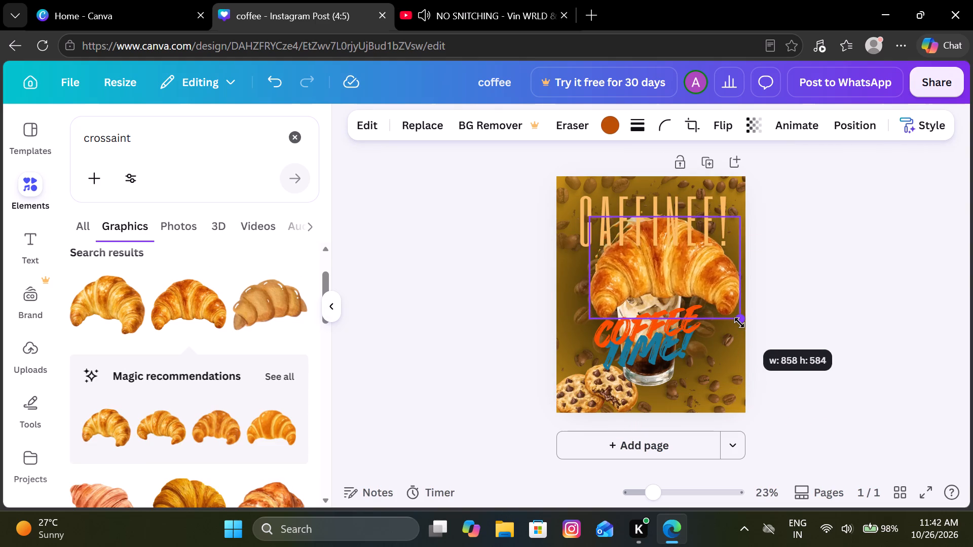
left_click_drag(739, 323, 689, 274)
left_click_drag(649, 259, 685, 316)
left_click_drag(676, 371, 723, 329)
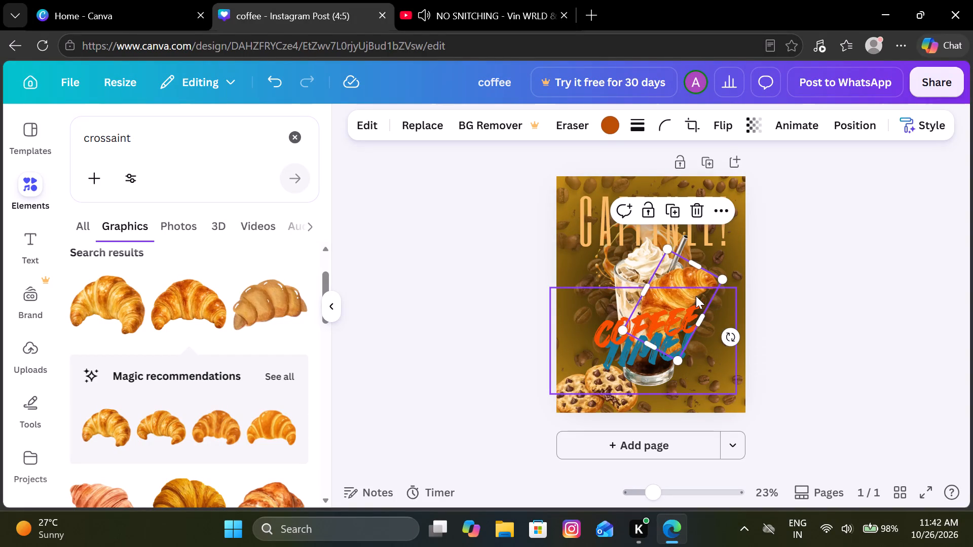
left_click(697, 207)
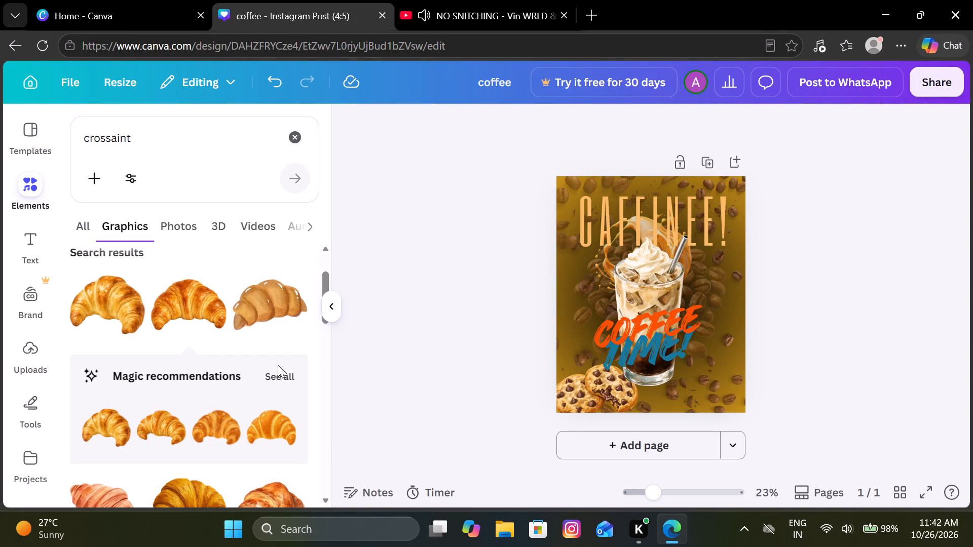
Add the flaky premium croissant graphic, shrink it to under half its size, and place it in the post's lower-right corner.
scroll(230, 374, "down", 1)
left_click(283, 394)
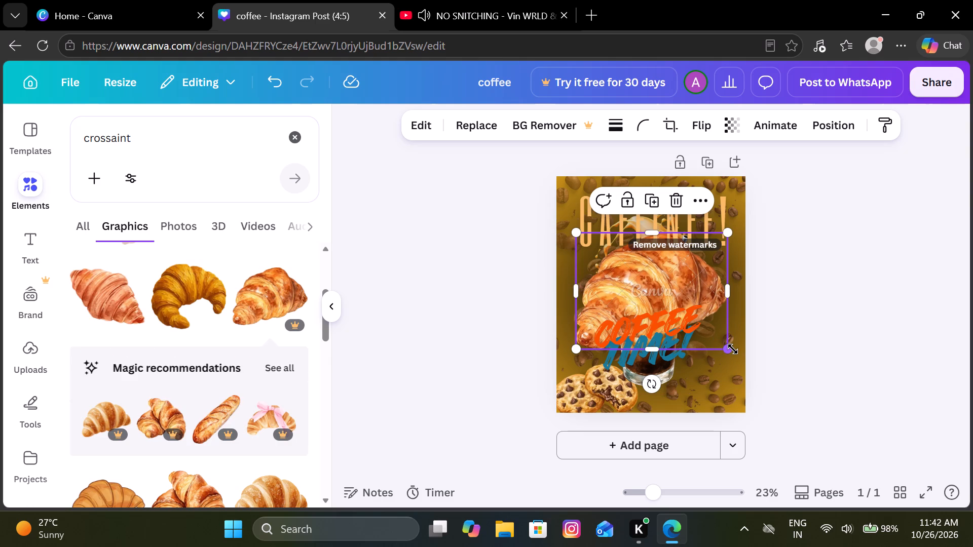
left_click_drag(733, 349, 649, 269)
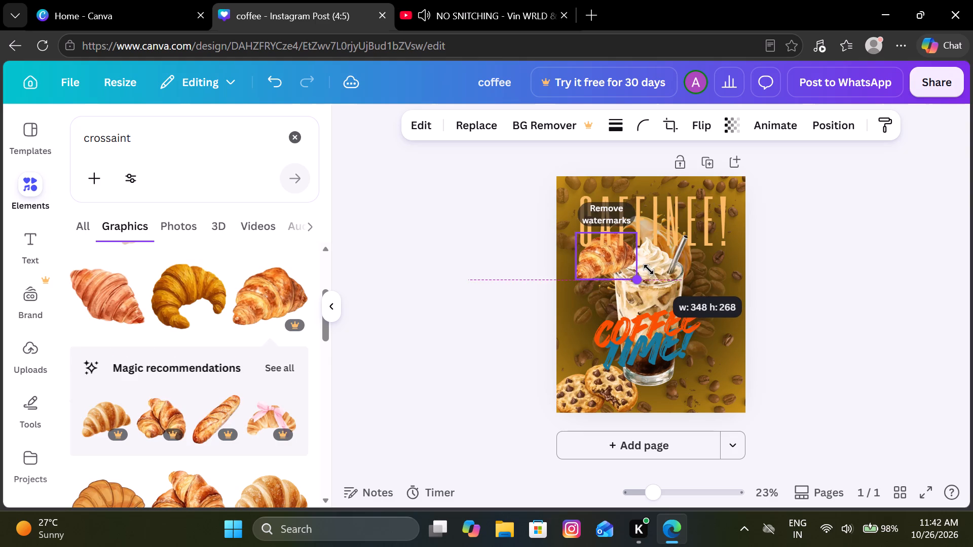
left_click_drag(649, 269, 656, 279)
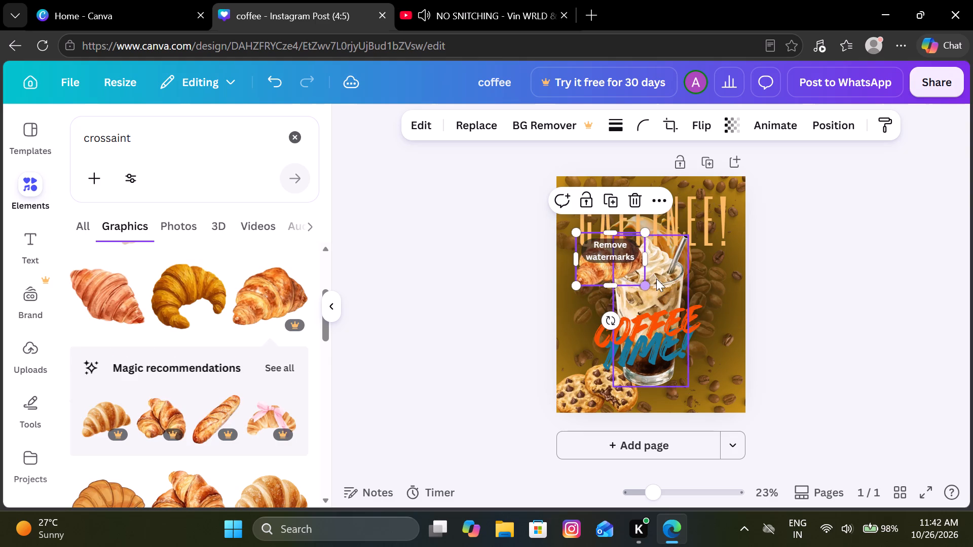
left_click_drag(598, 273, 703, 398)
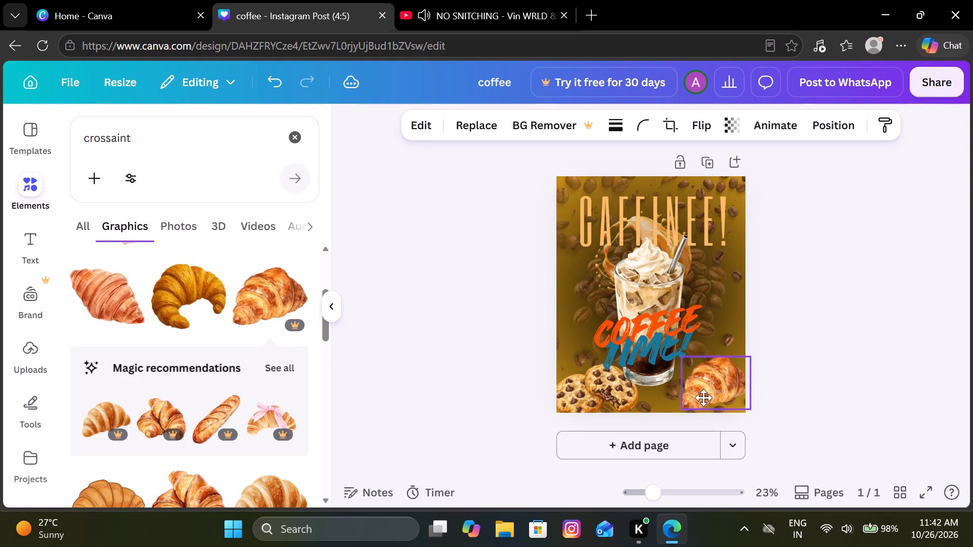
left_click_drag(703, 398, 705, 403)
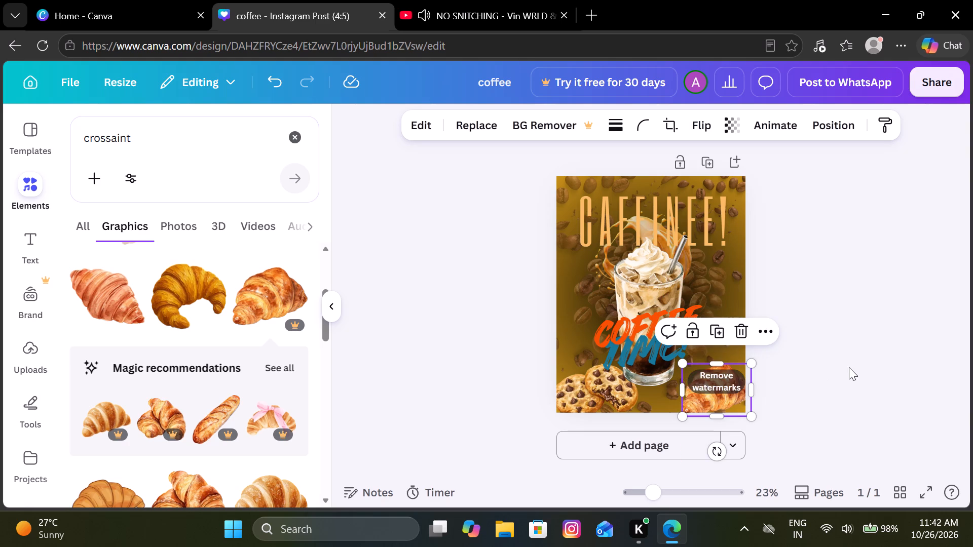
left_click(849, 367)
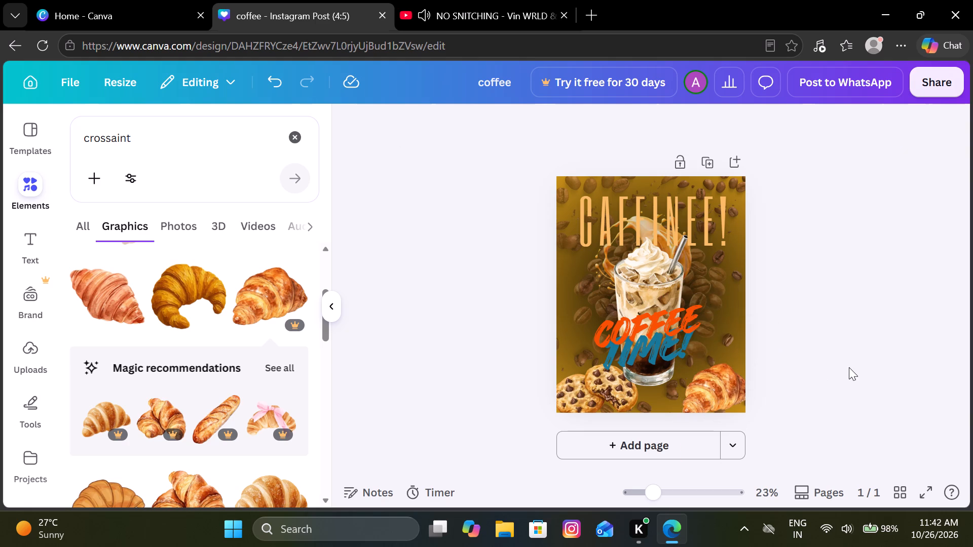
Fine-tune the positions of the croissant in the post's lower-right corner and the "COFFEE TIME!" text over the glass.
left_click_drag(727, 393, 721, 403)
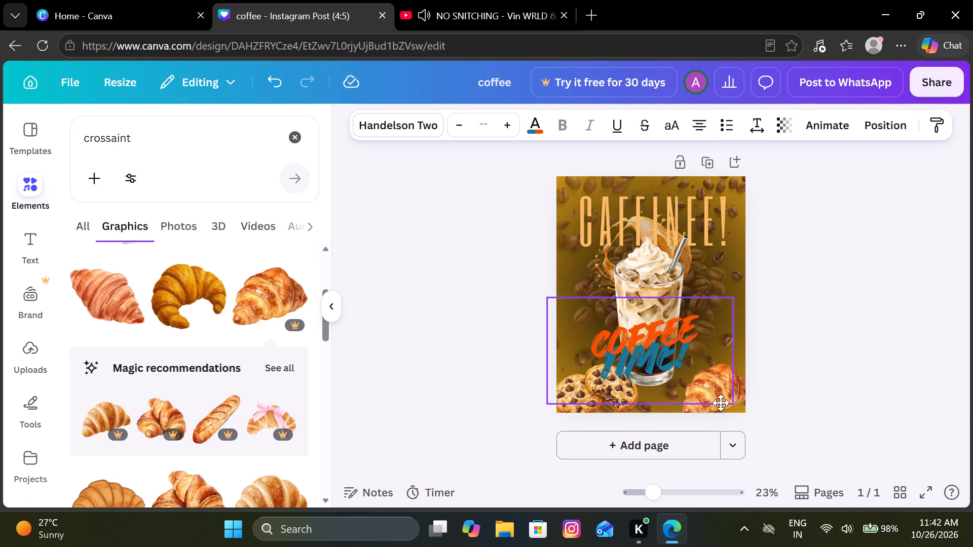
left_click_drag(721, 403, 723, 395)
left_click_drag(723, 395, 729, 393)
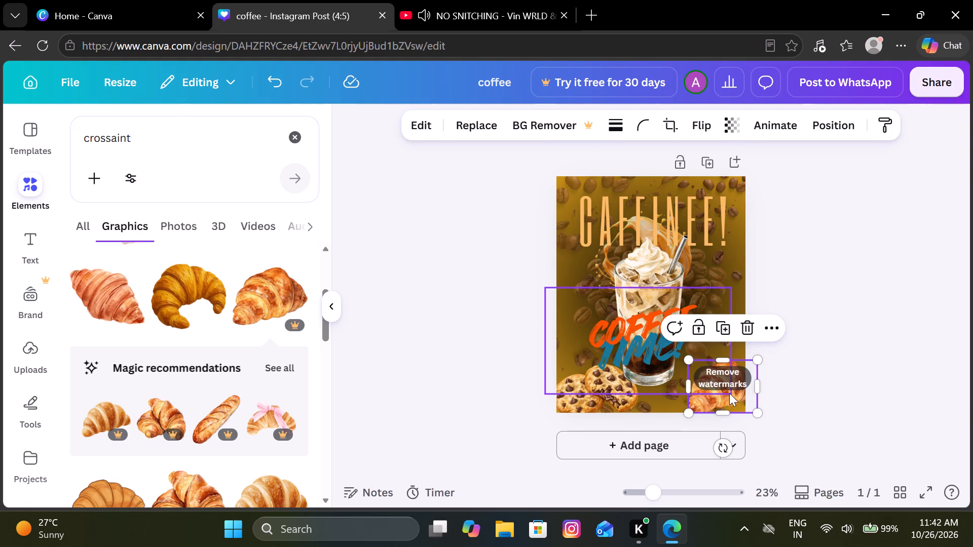
left_click_drag(729, 393, 719, 394)
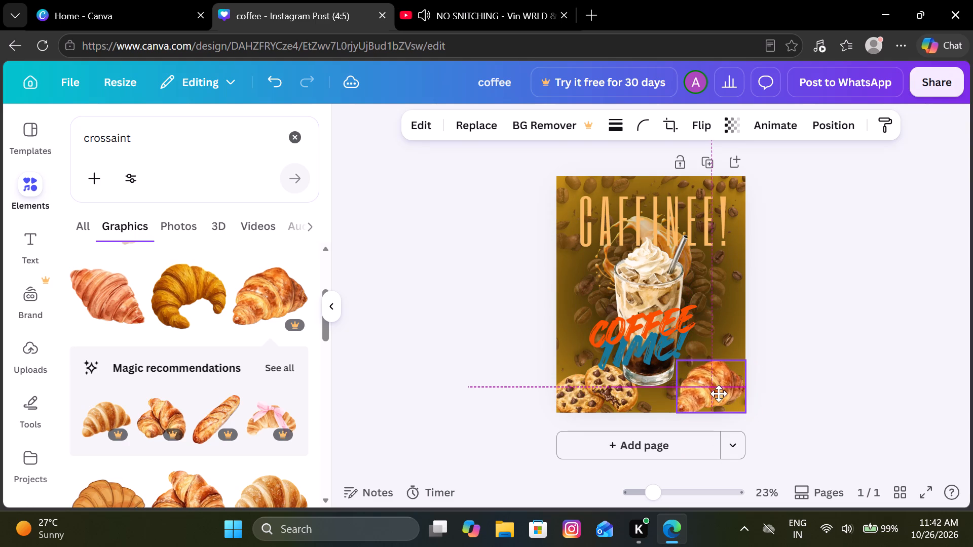
left_click_drag(719, 394, 724, 395)
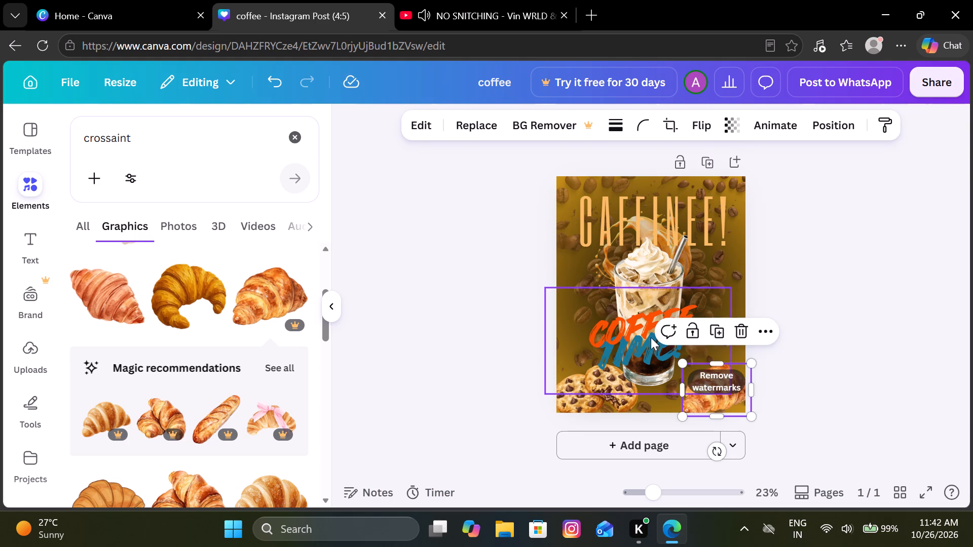
left_click(651, 337)
left_click(666, 326)
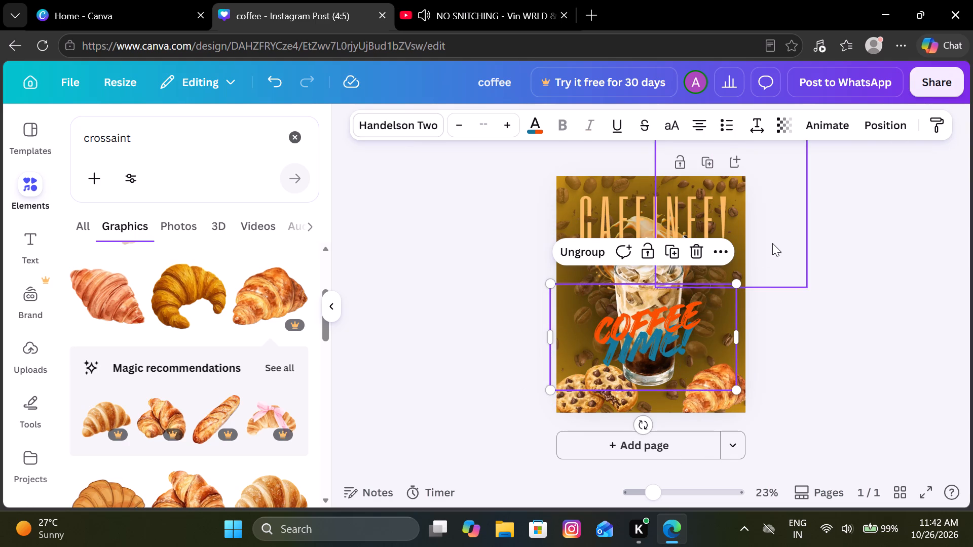
left_click(772, 243)
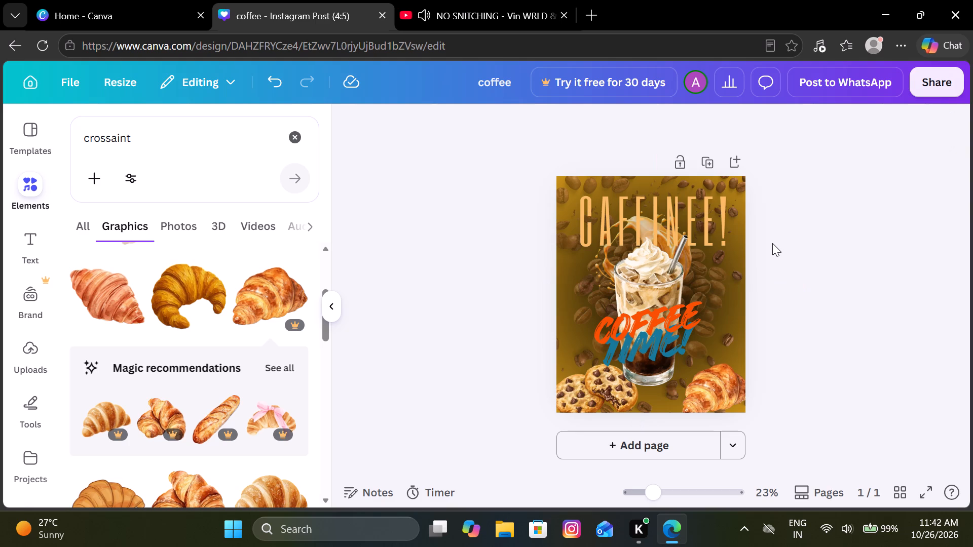
Check the save status of the finished coffee post and return to the home page.
left_click(358, 76)
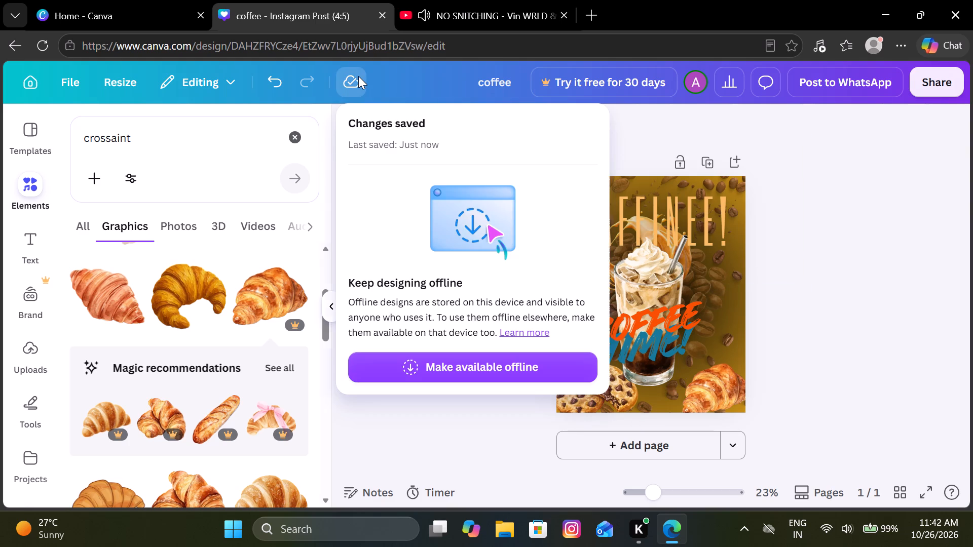
left_click(822, 160)
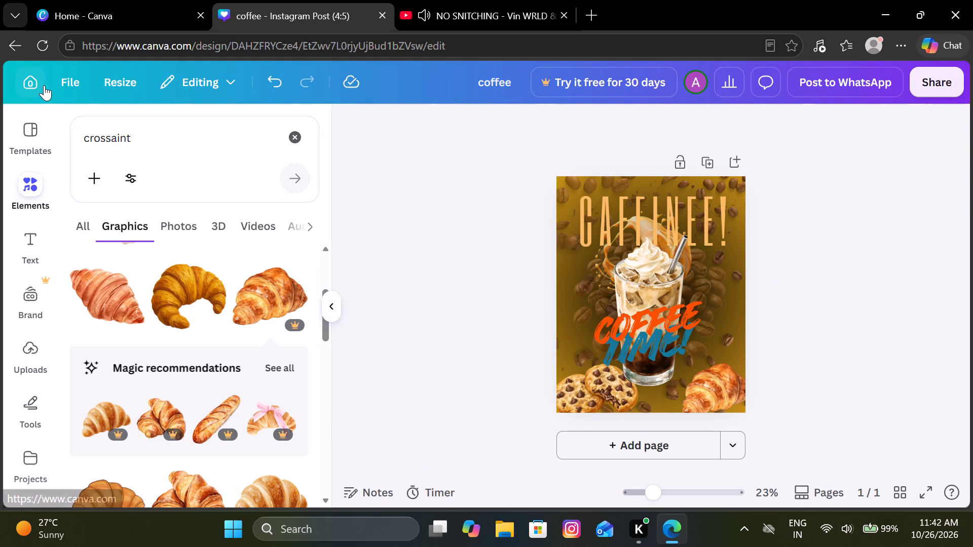
left_click(31, 76)
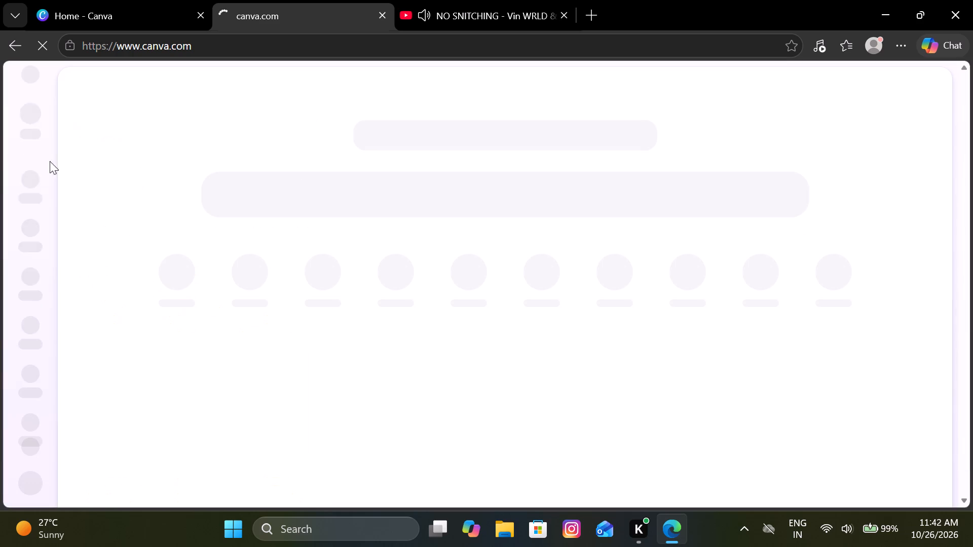
Create a new blank Instagram Post (4:5, Portrait) design from the Instagram Post templates.
scroll(122, 353, "down", 1)
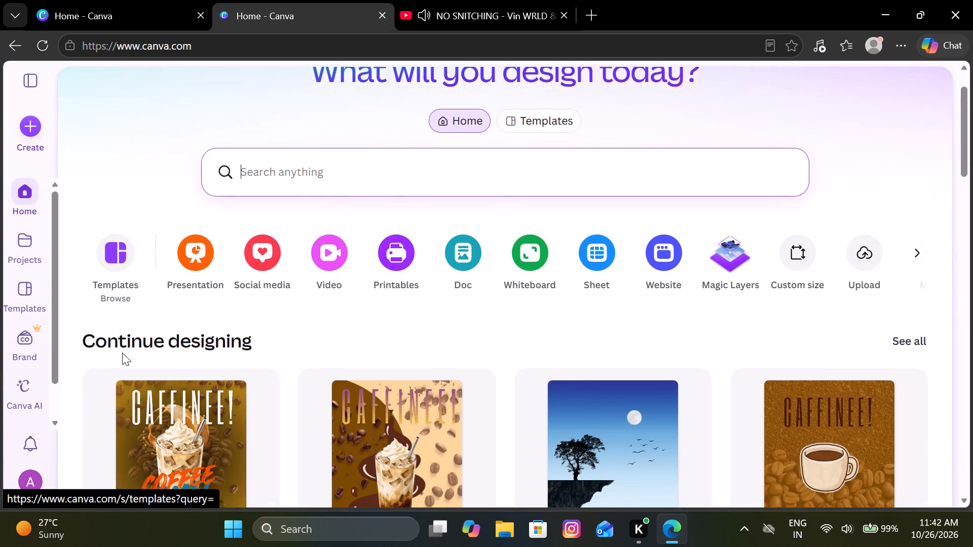
scroll(122, 353, "down", 1)
left_click(111, 213)
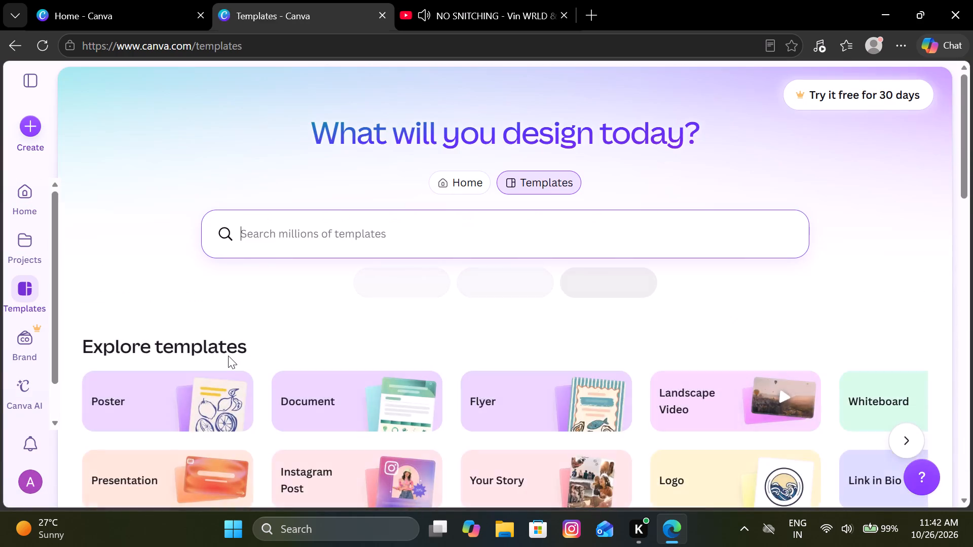
scroll(228, 356, "down", 3)
left_click(315, 236)
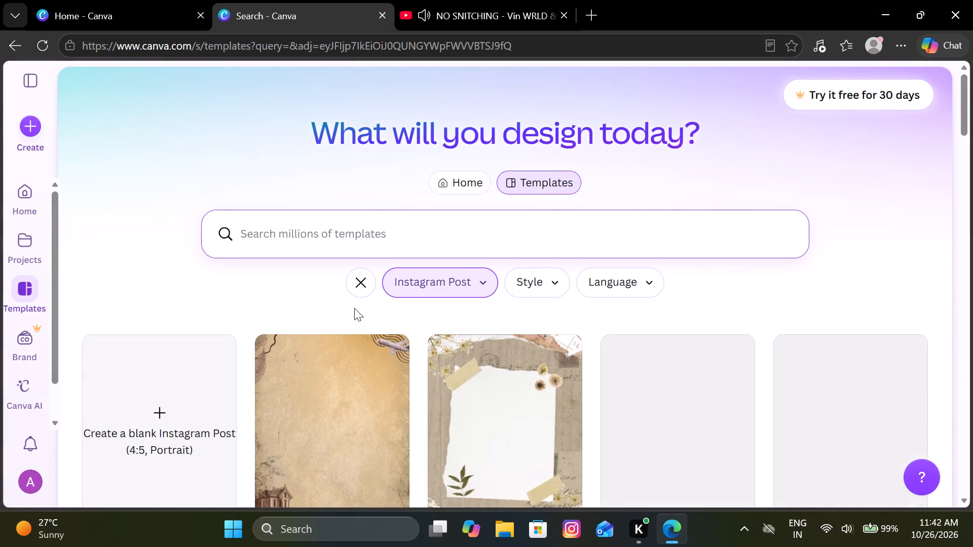
left_click(178, 405)
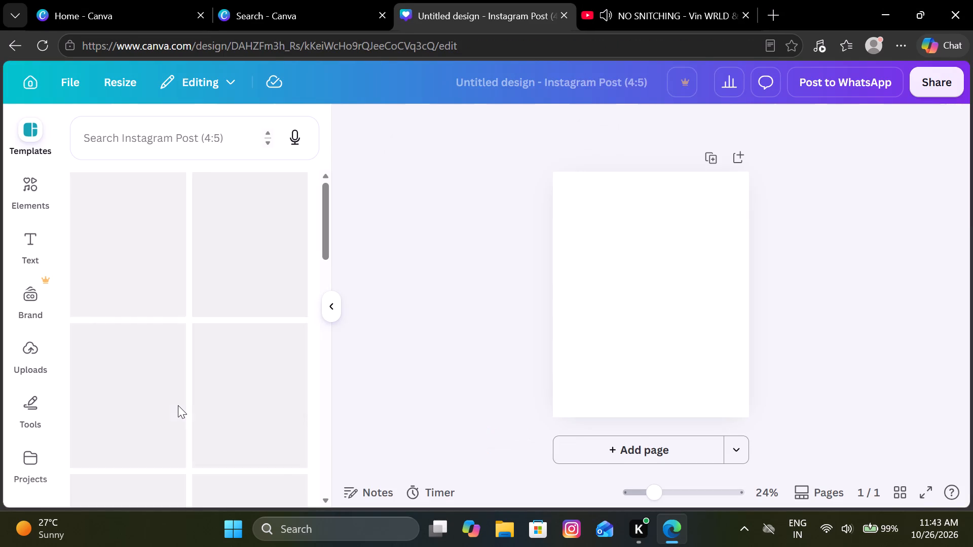
Fill the blank page's background with the light peach-orange swatch from the default solid colors.
left_click(27, 178)
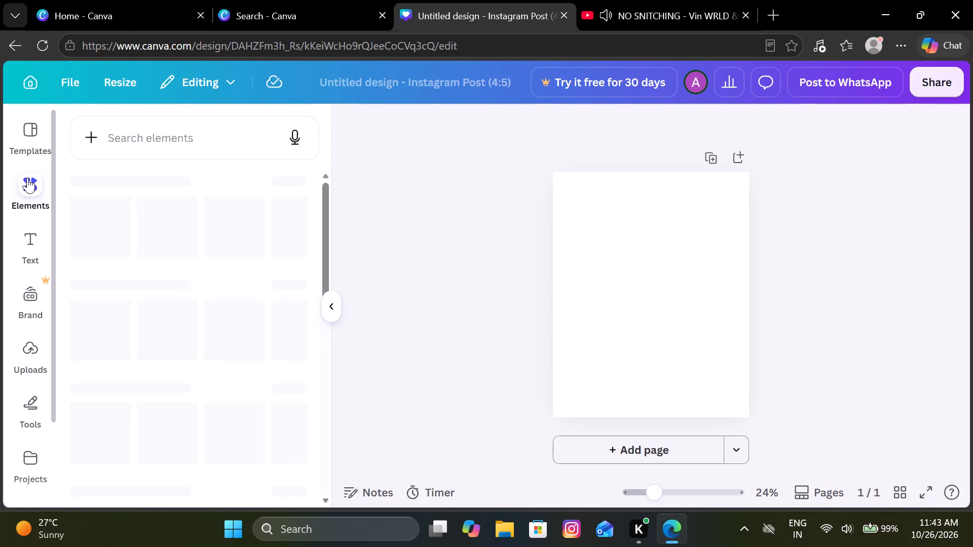
left_click(576, 214)
left_click(564, 126)
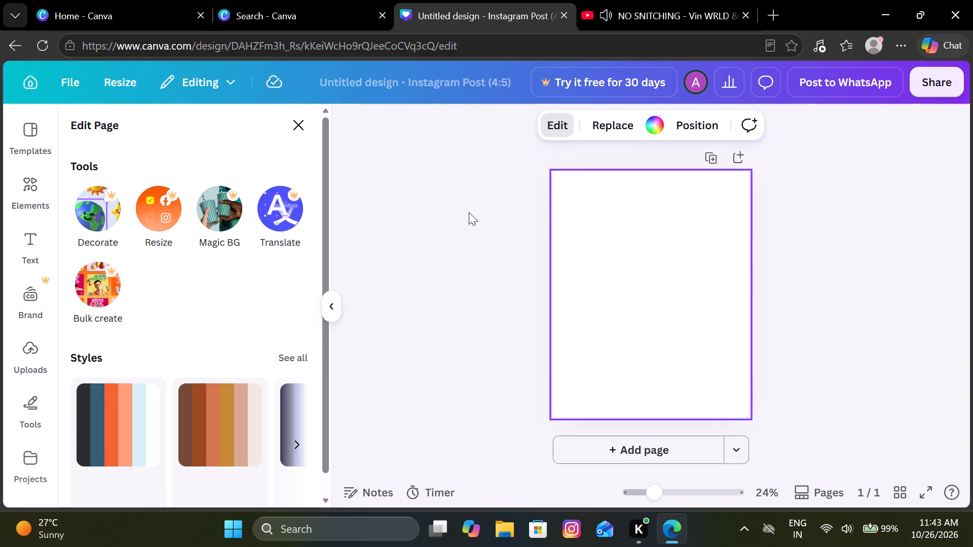
scroll(202, 342, "down", 1)
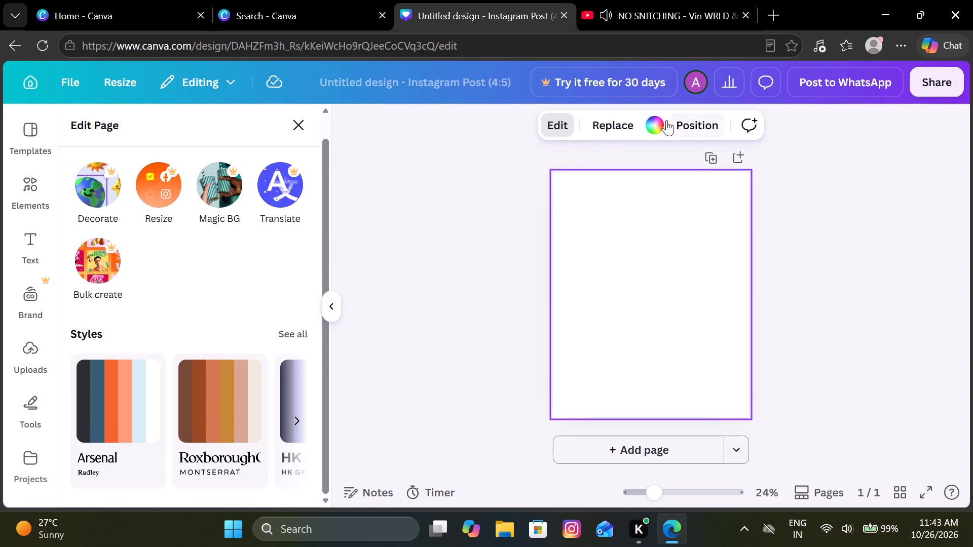
left_click(656, 124)
scroll(182, 456, "down", 3)
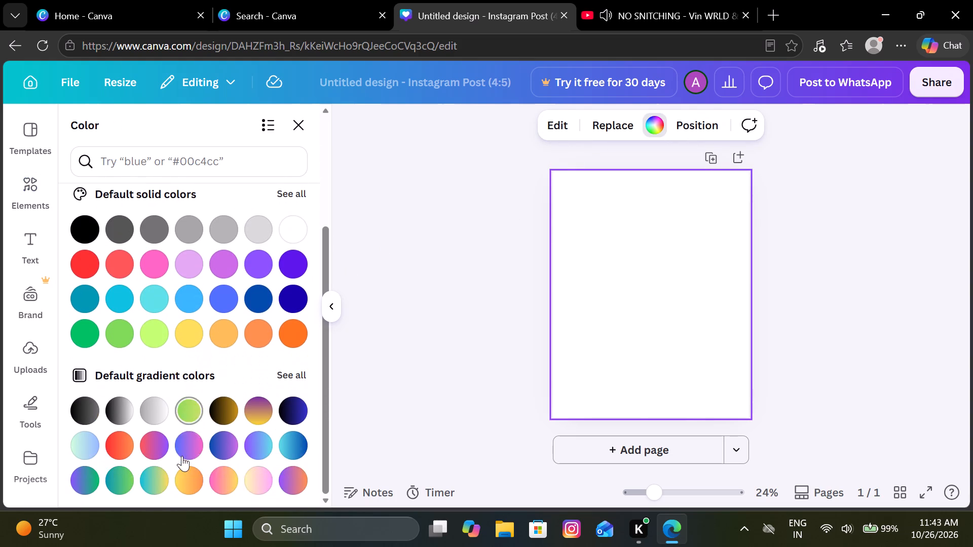
left_click(284, 189)
scroll(246, 385, "down", 1)
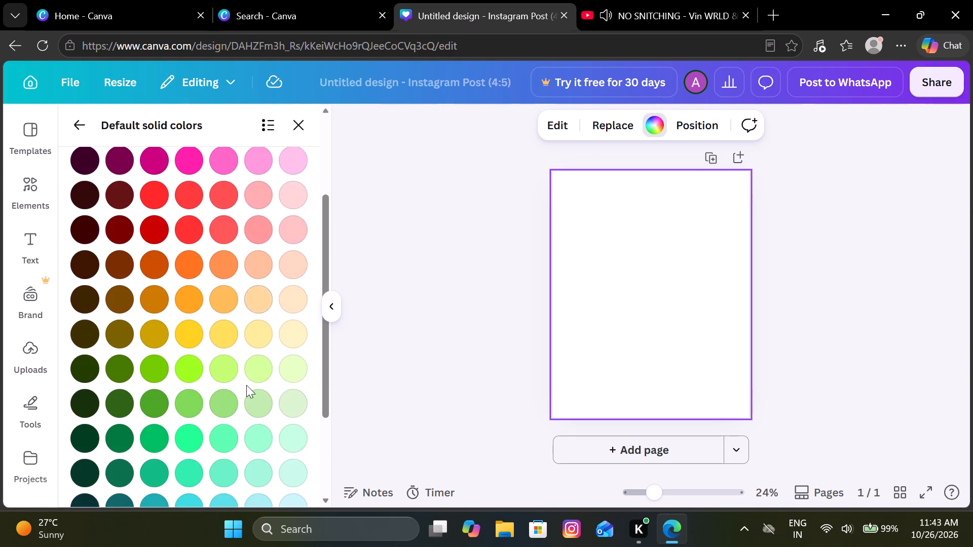
scroll(246, 385, "down", 1)
left_click(252, 305)
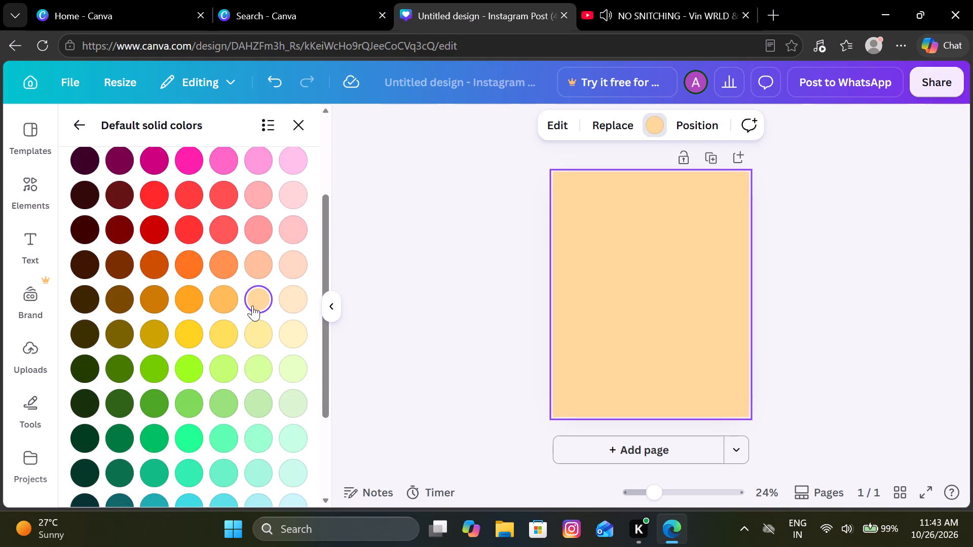
left_click(517, 302)
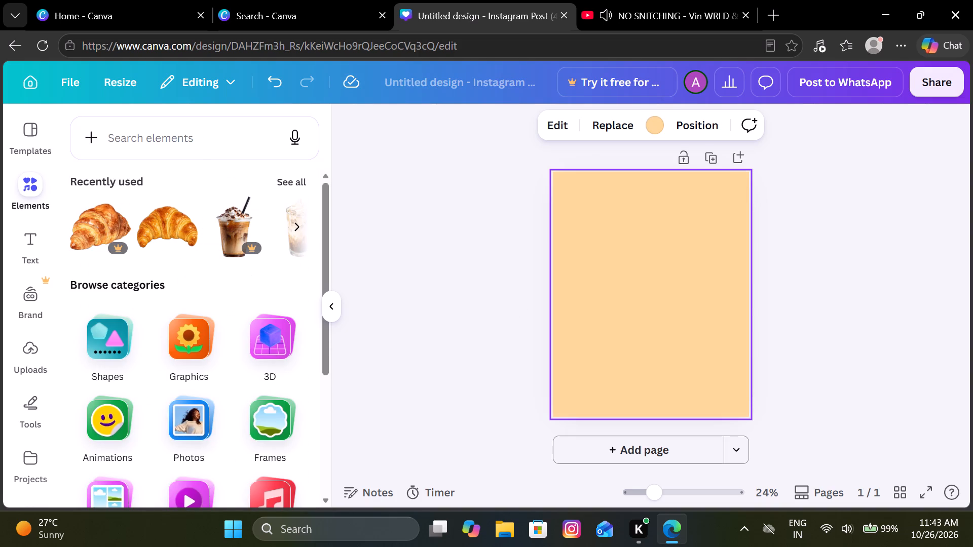
Search the elements for "coffee beans" and add the photo with a plain brown surface beside dark beans to the page.
left_click(187, 141)
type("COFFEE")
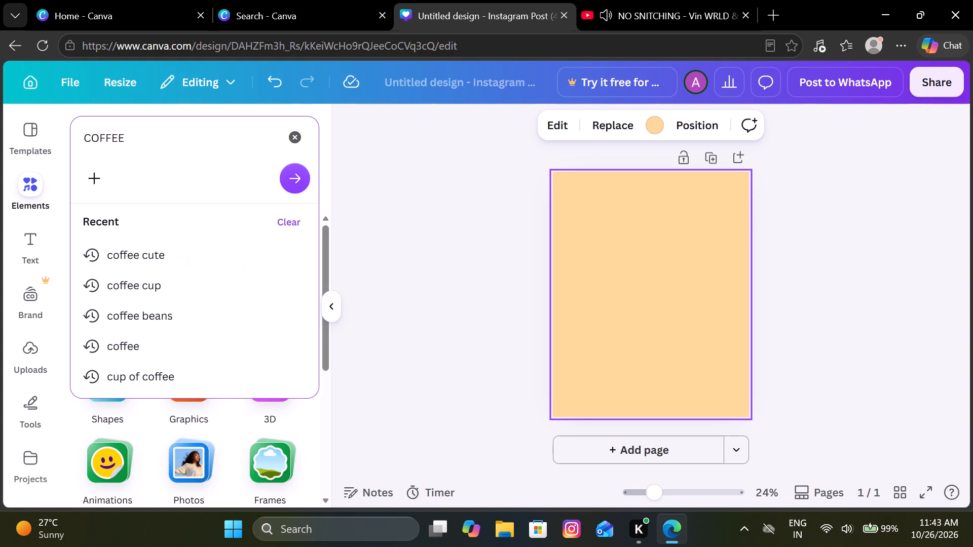
left_click(171, 308)
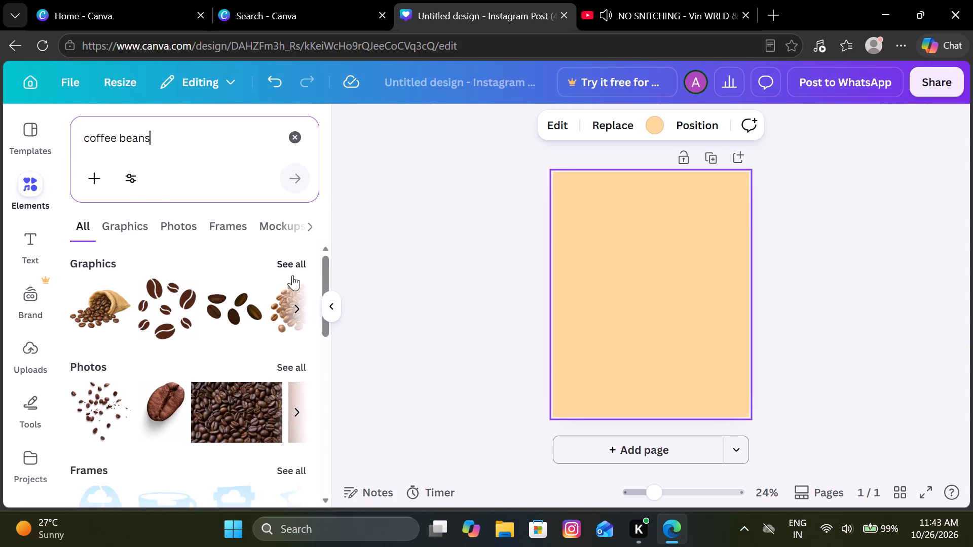
left_click(293, 361)
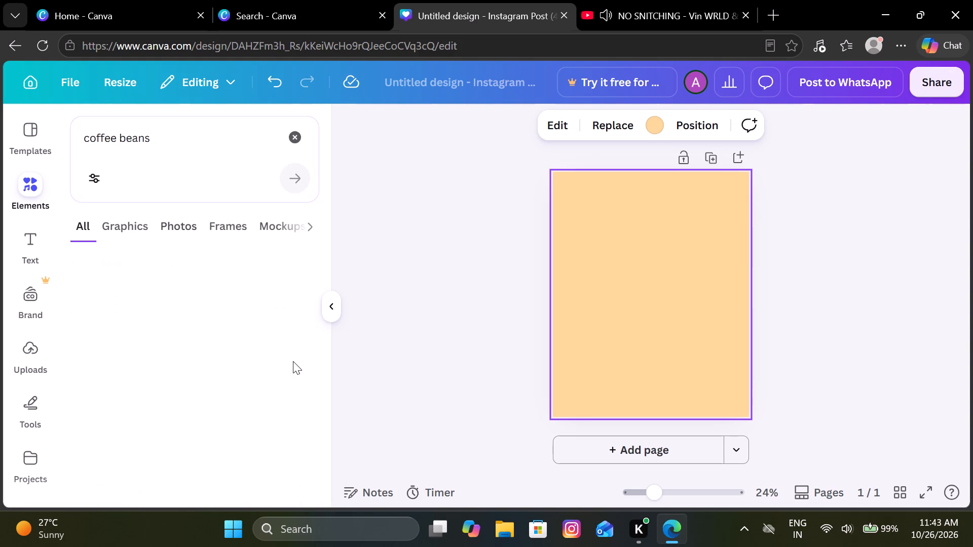
scroll(189, 389, "down", 2)
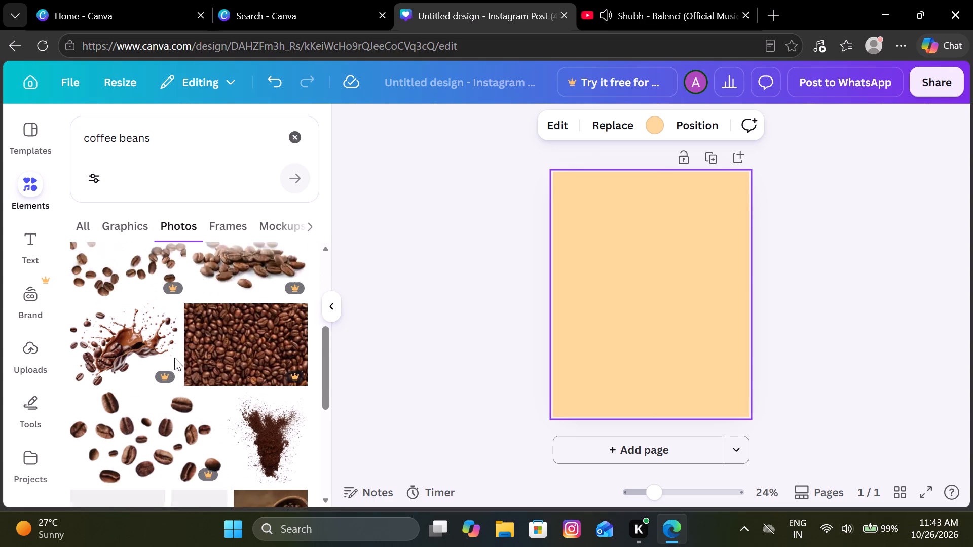
scroll(174, 358, "down", 2)
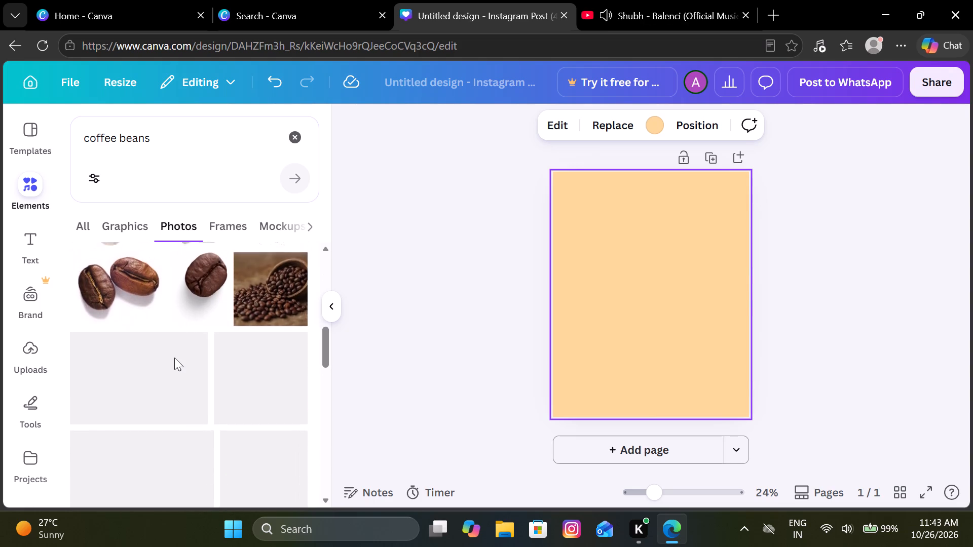
scroll(174, 358, "up", 1)
left_click(157, 394)
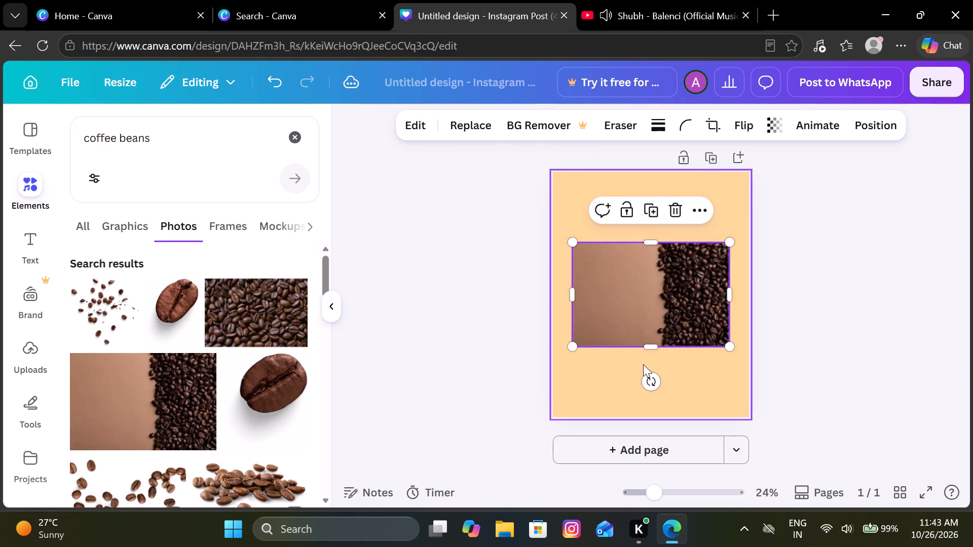
Rotate the coffee-bean photo a quarter turn so it stands upright with the beans along its lower half.
left_click_drag(647, 376, 543, 282)
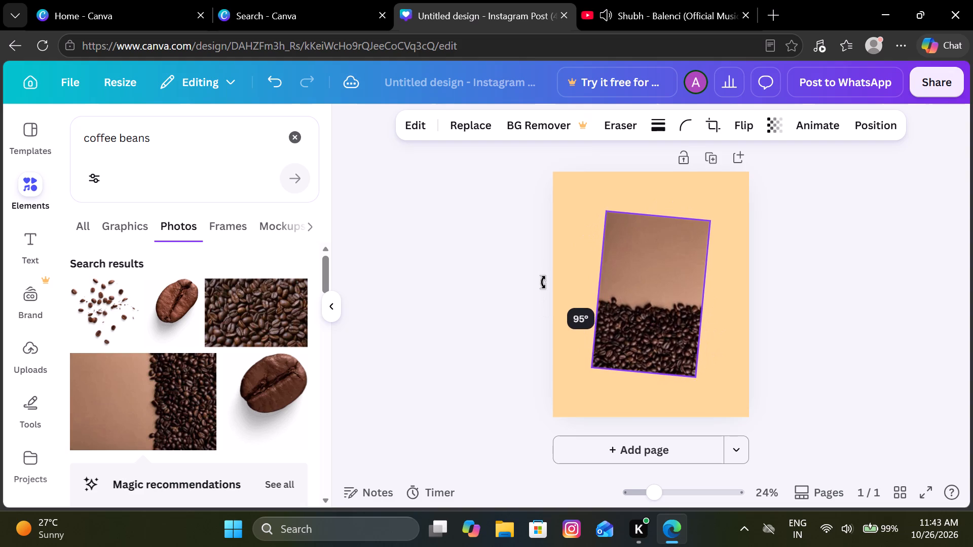
left_click_drag(543, 282, 545, 293)
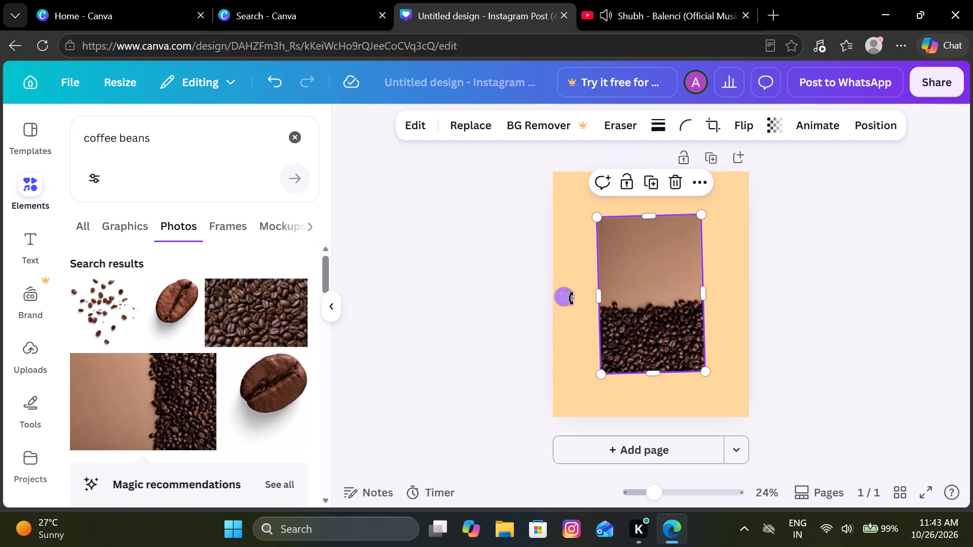
left_click(571, 298)
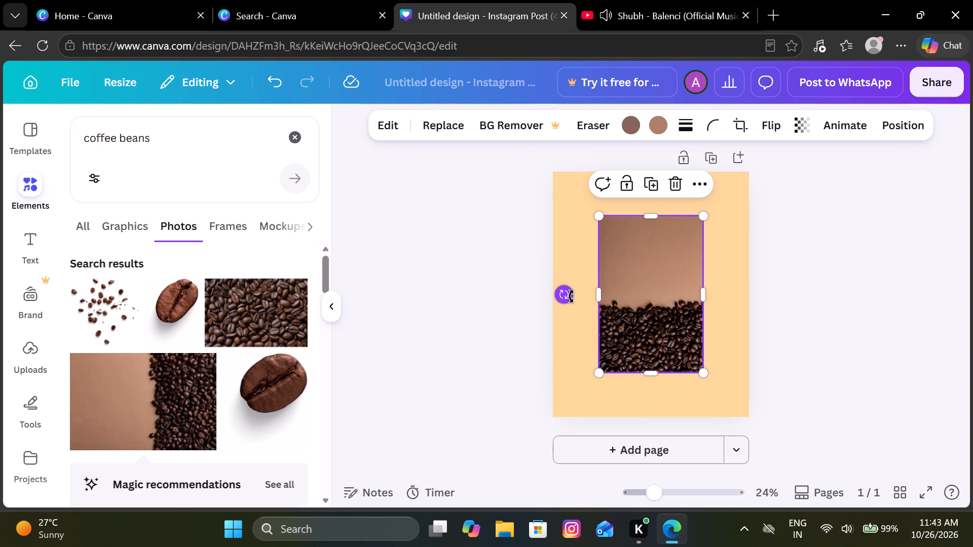
Crop the upright coffee-bean photo slightly narrower and align it with the page's upper-left corner.
left_click_drag(700, 363, 696, 327)
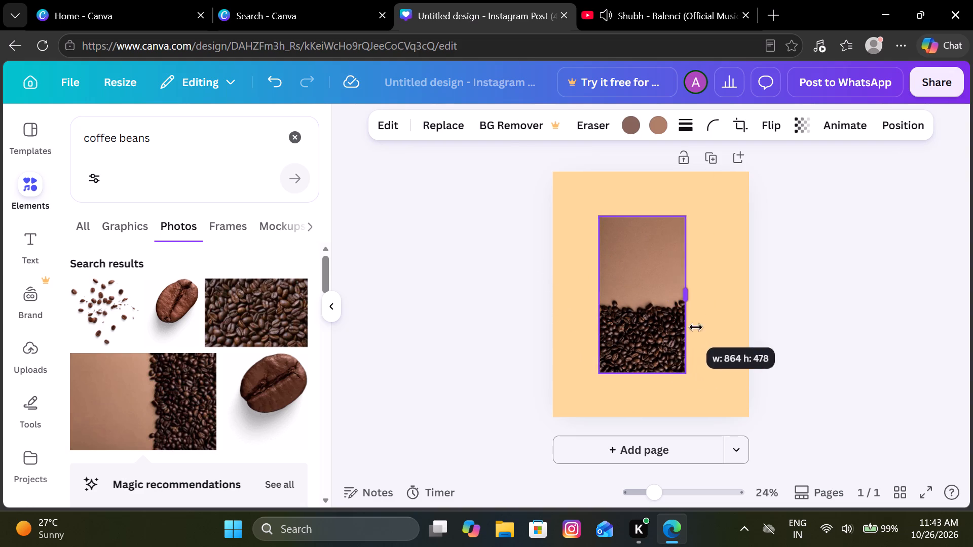
left_click_drag(696, 327, 707, 333)
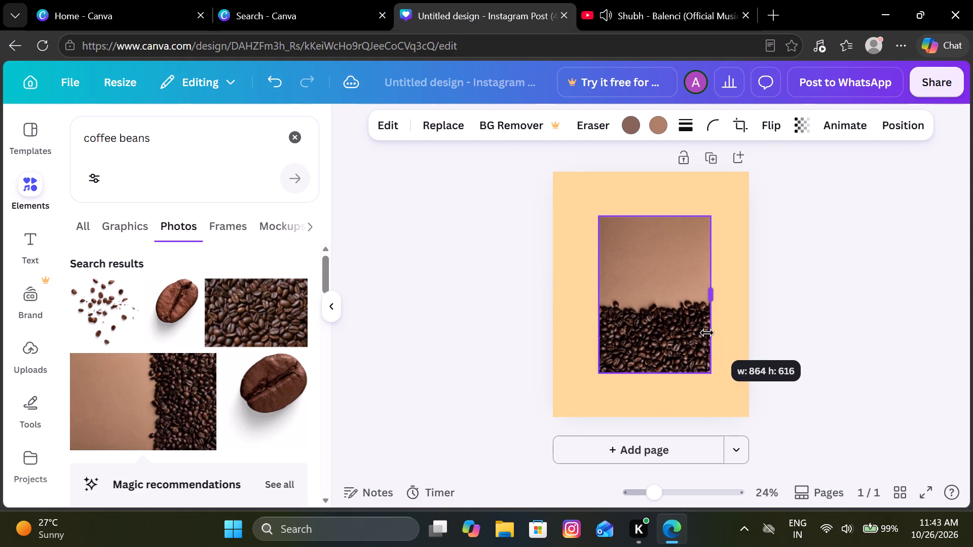
left_click_drag(707, 333, 693, 325)
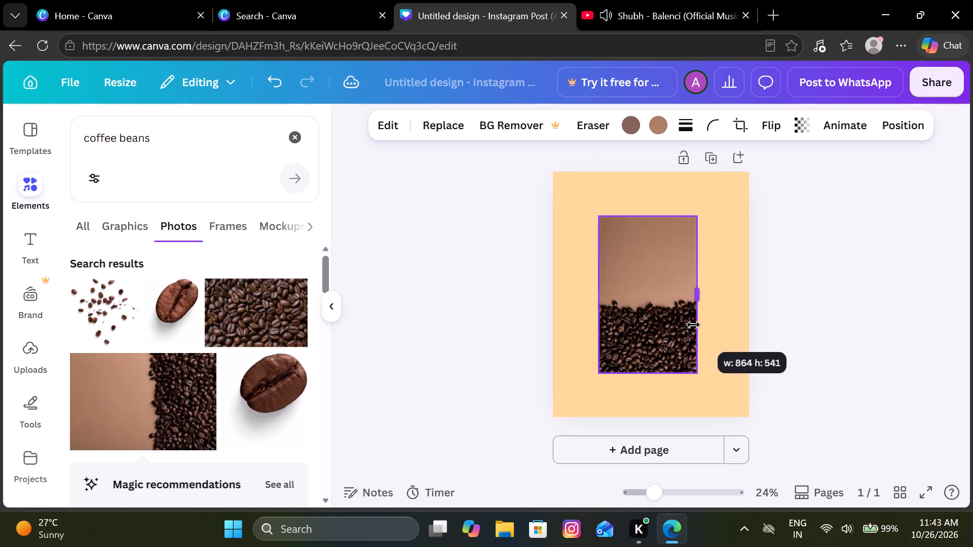
left_click_drag(693, 325, 698, 327)
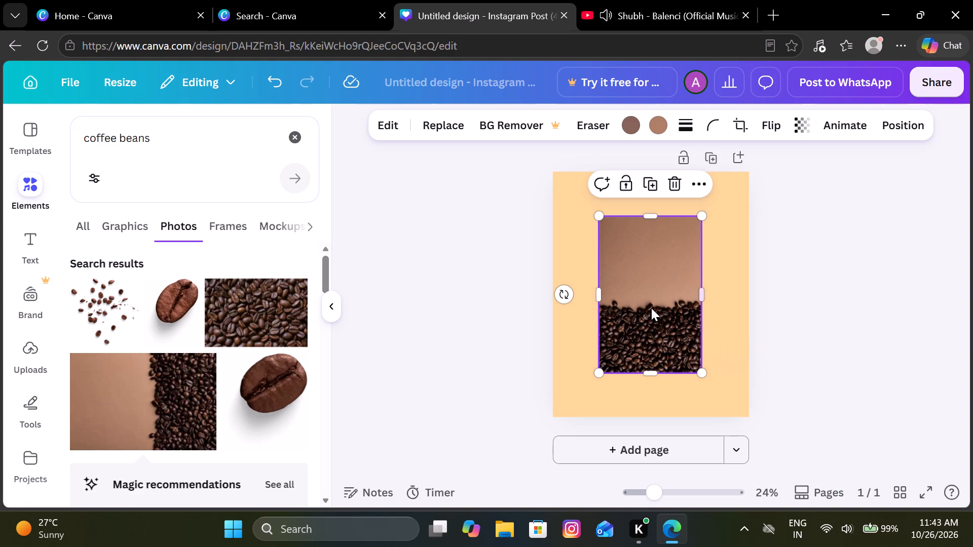
left_click_drag(651, 308, 608, 266)
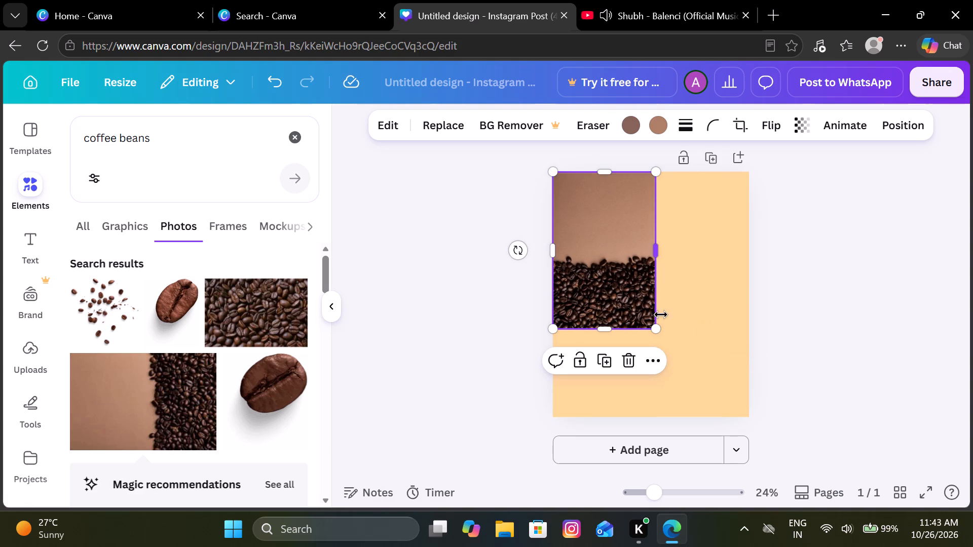
Enlarge and stretch the brown coffee beans photo until it covers the whole page.
left_click_drag(656, 332, 667, 335)
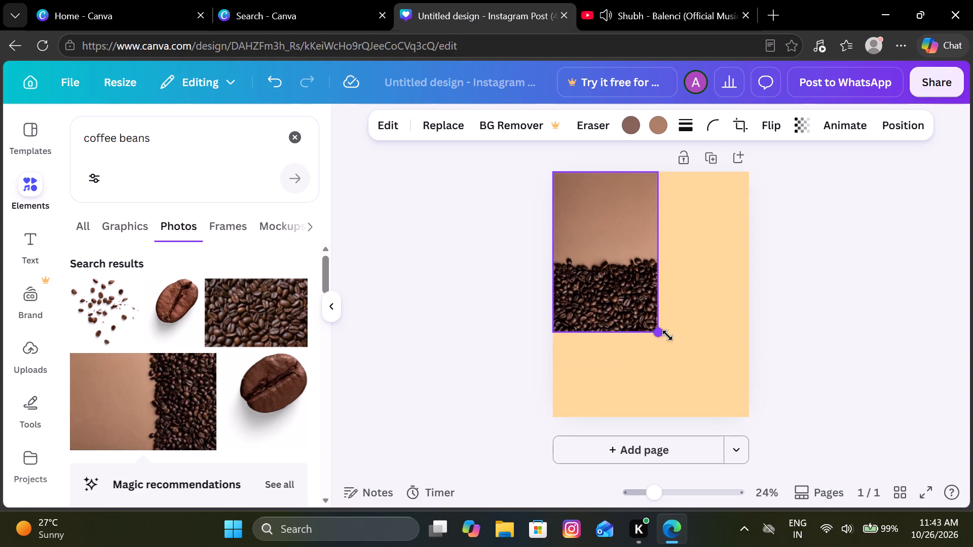
left_click_drag(667, 335, 753, 398)
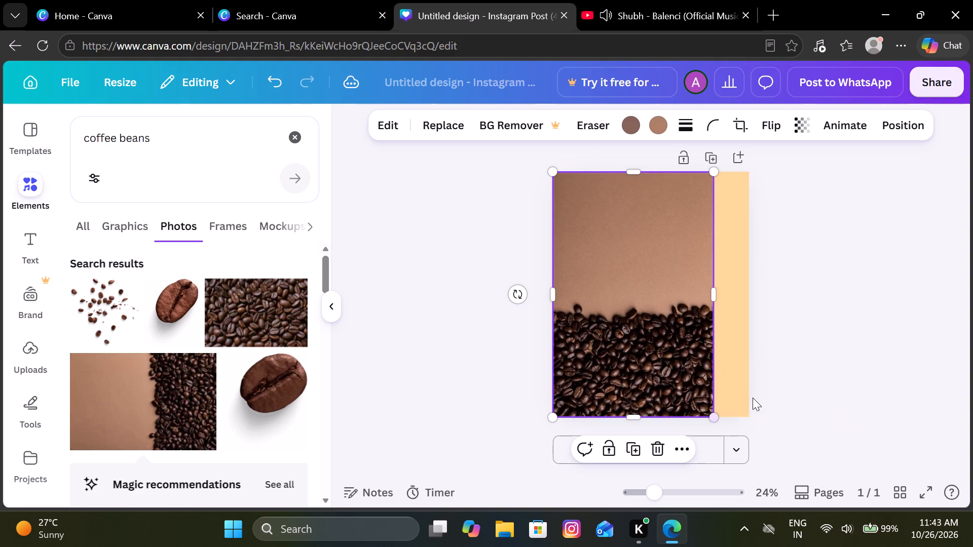
left_click_drag(713, 299, 744, 291)
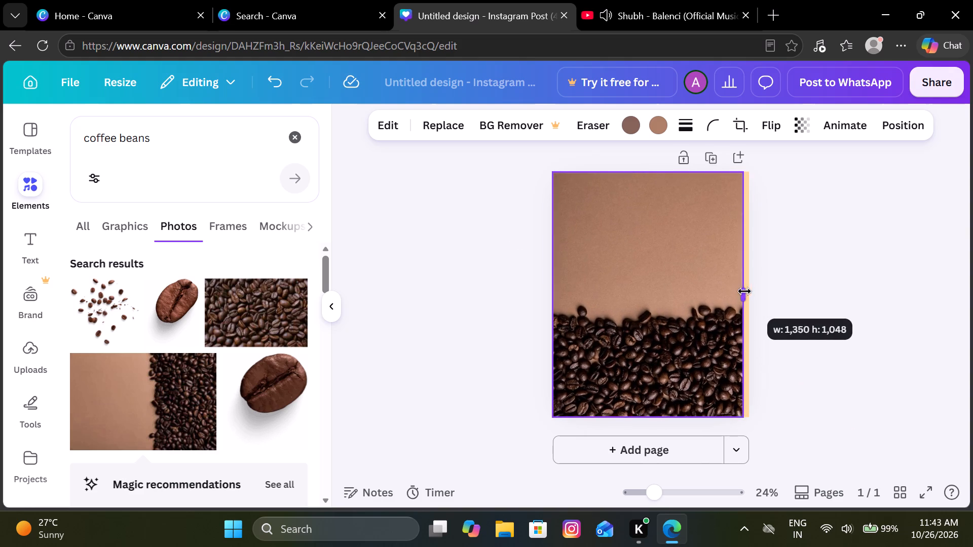
left_click_drag(744, 291, 753, 290)
left_click(685, 297)
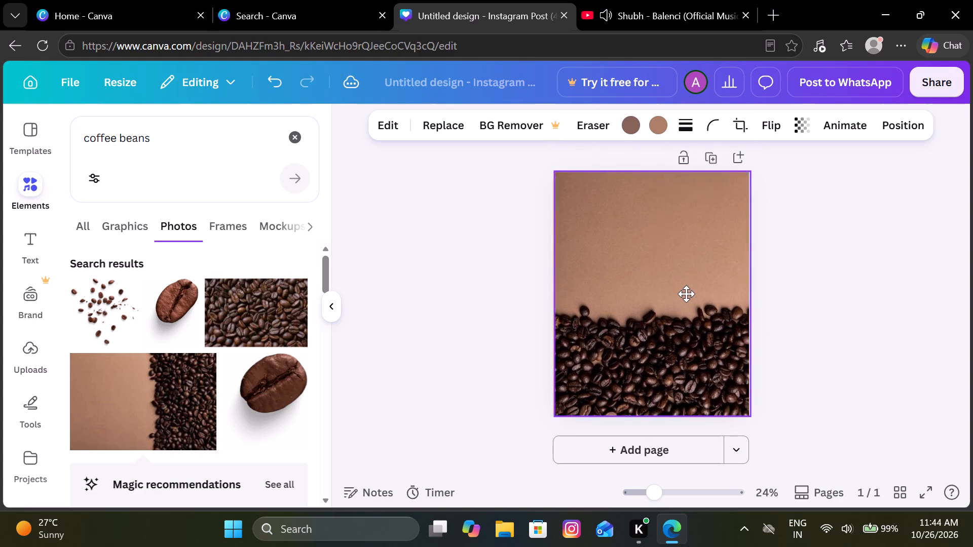
left_click(833, 249)
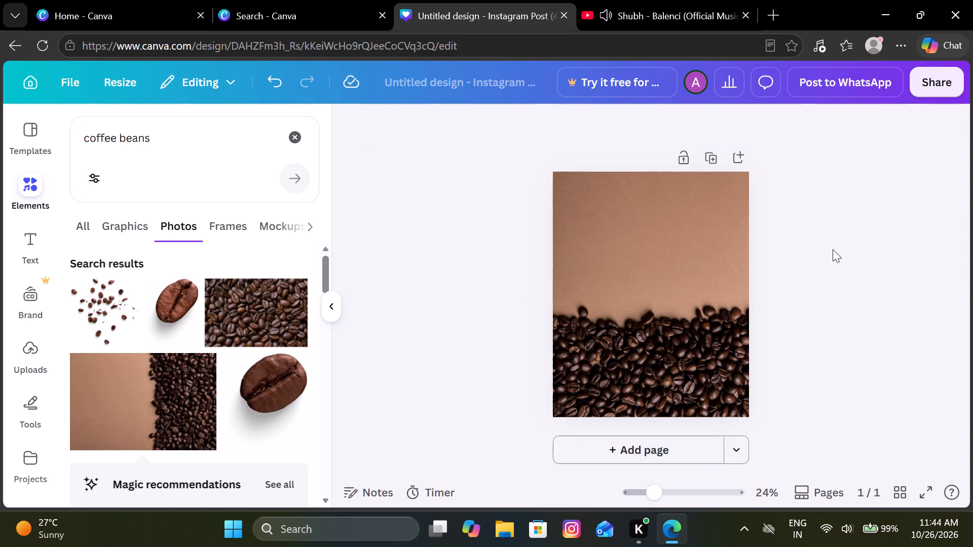
Shift the background photo upward within its crop frame so the coffee beans fill more of the page.
left_click_drag(681, 351, 673, 325)
left_click_drag(673, 325, 675, 297)
left_click_drag(668, 239, 667, 146)
double_click(646, 226)
double_click(646, 226)
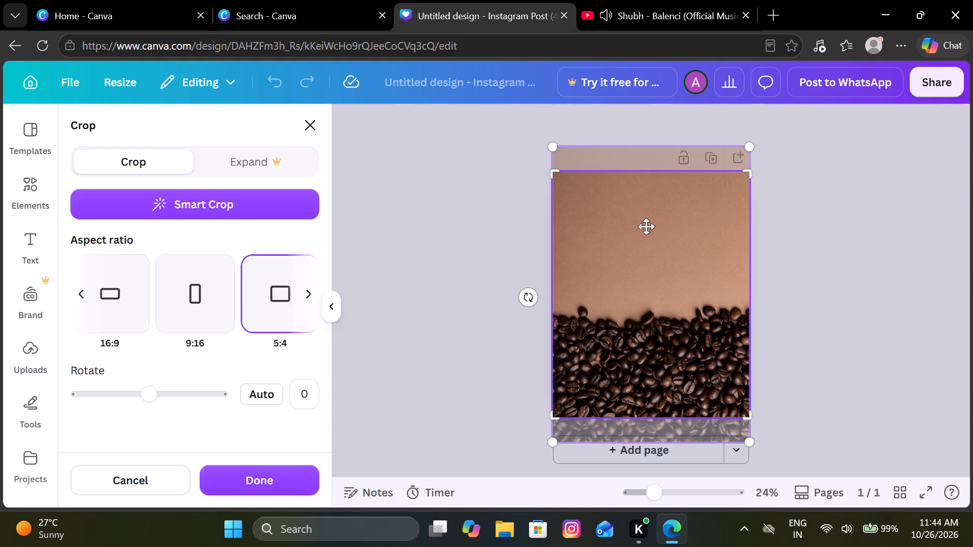
left_click(646, 226)
double_click(646, 226)
left_click_drag(646, 226, 644, 200)
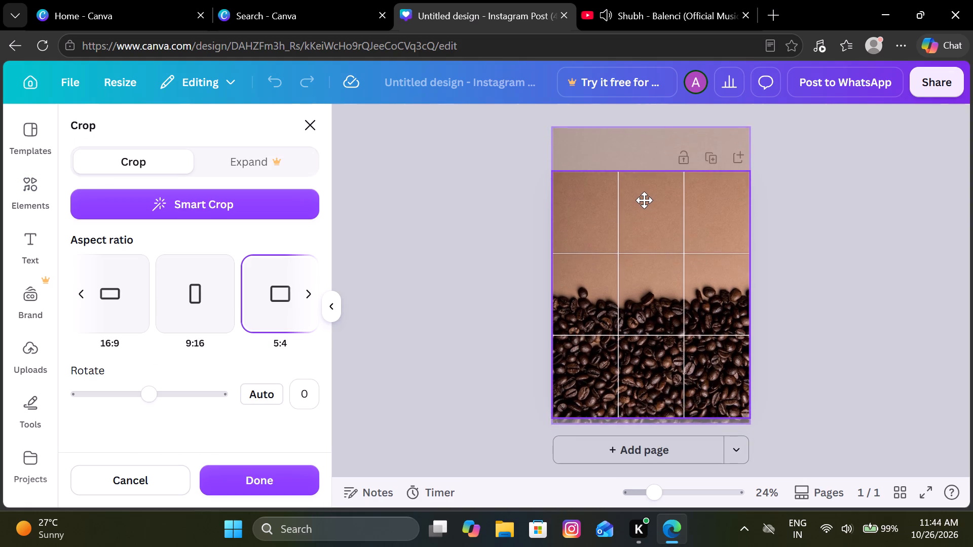
left_click_drag(644, 200, 644, 198)
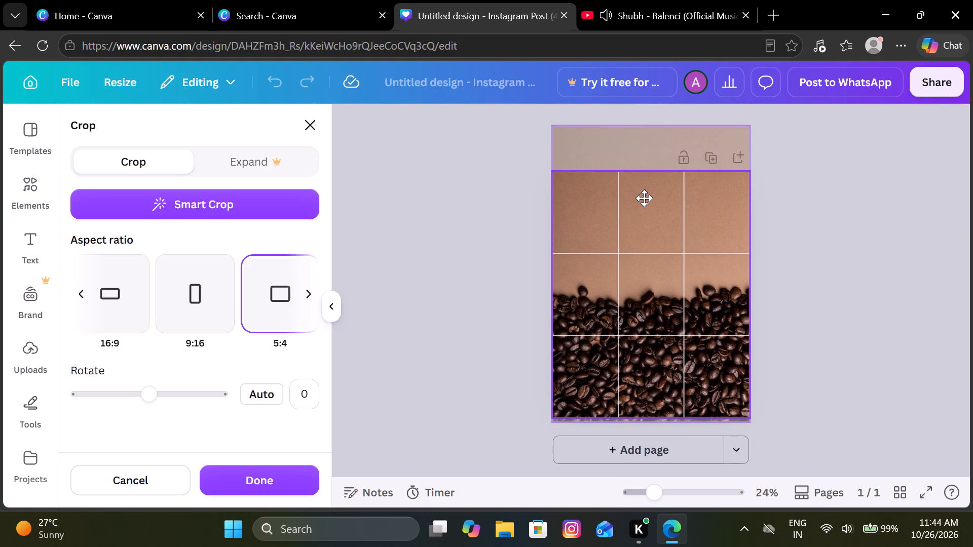
left_click_drag(644, 198, 645, 204)
left_click(460, 271)
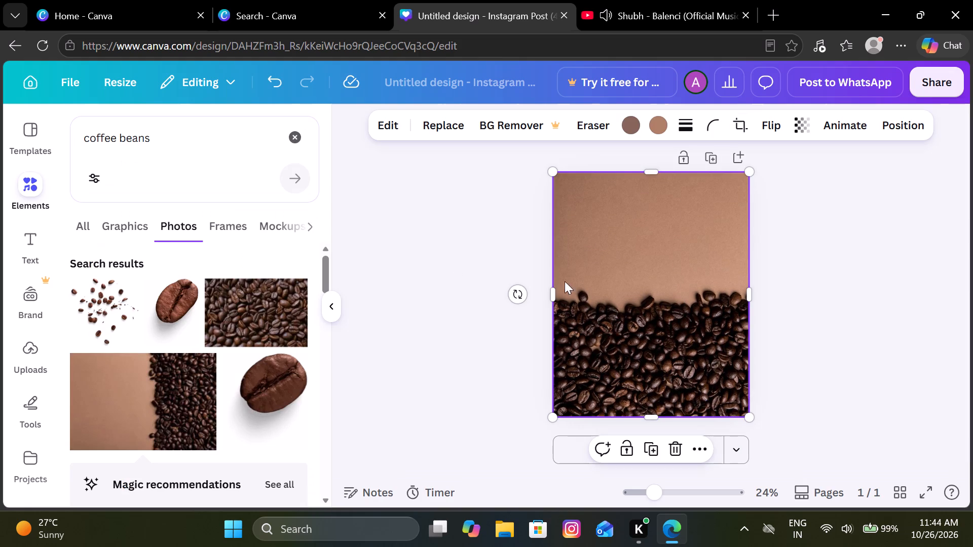
Set the background coffee beans photo's transparency to 40.
left_click(630, 238)
left_click(695, 226)
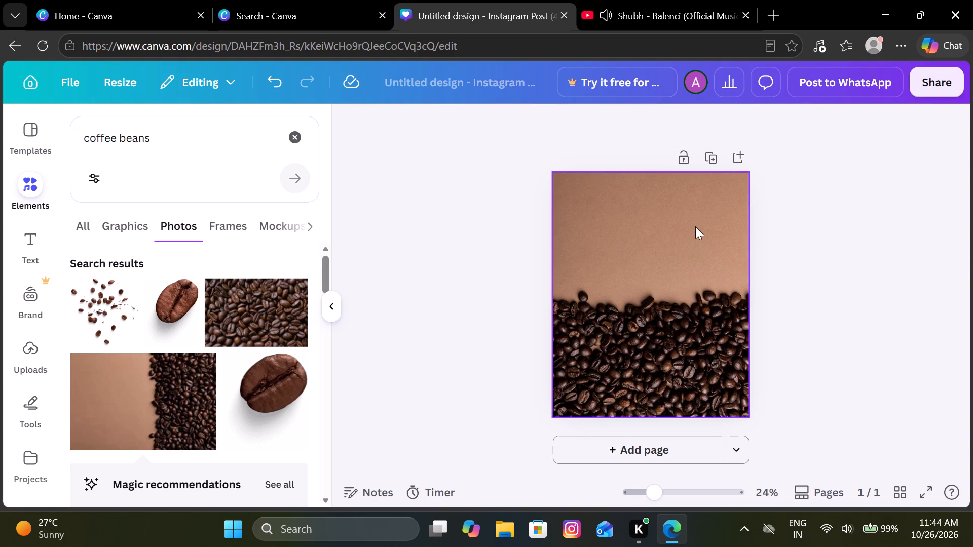
left_click(799, 124)
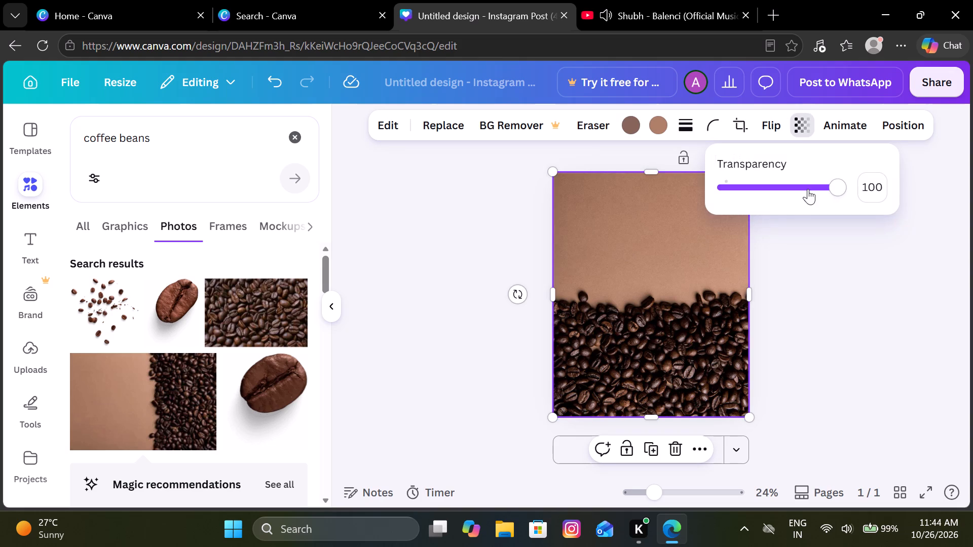
left_click_drag(807, 189, 772, 197)
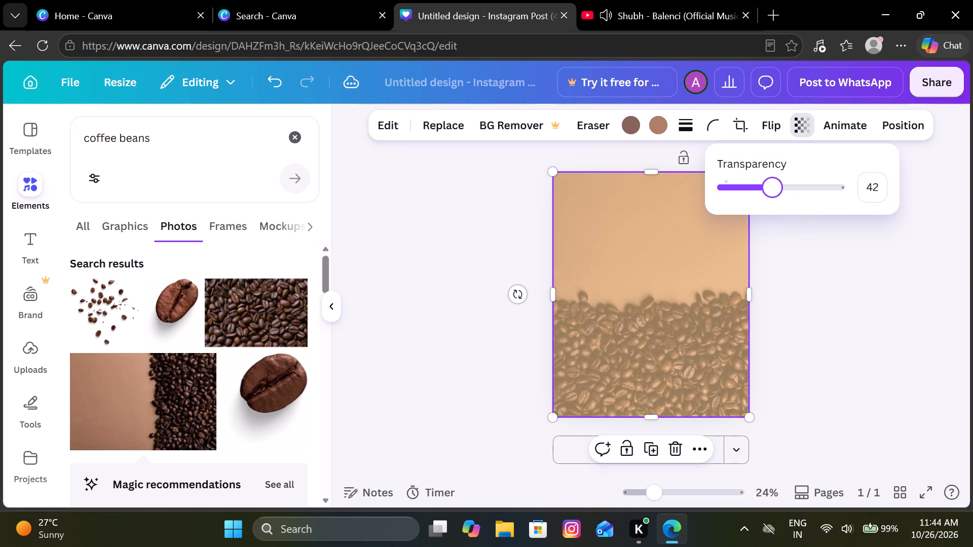
left_click_drag(772, 197, 769, 198)
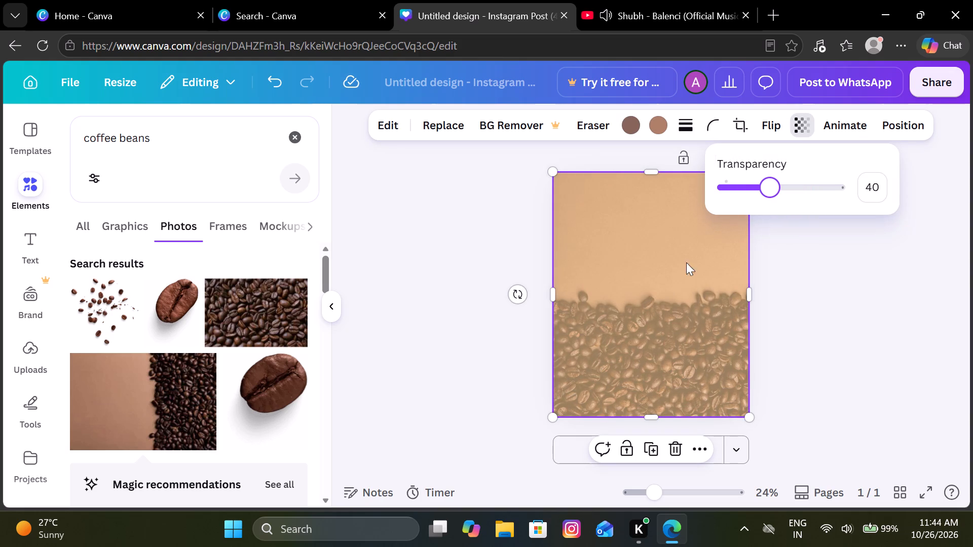
left_click(396, 291)
Add the scattered coffee beans photo, place it over the upper part of the page, and rotate it to about -72°.
left_click(113, 300)
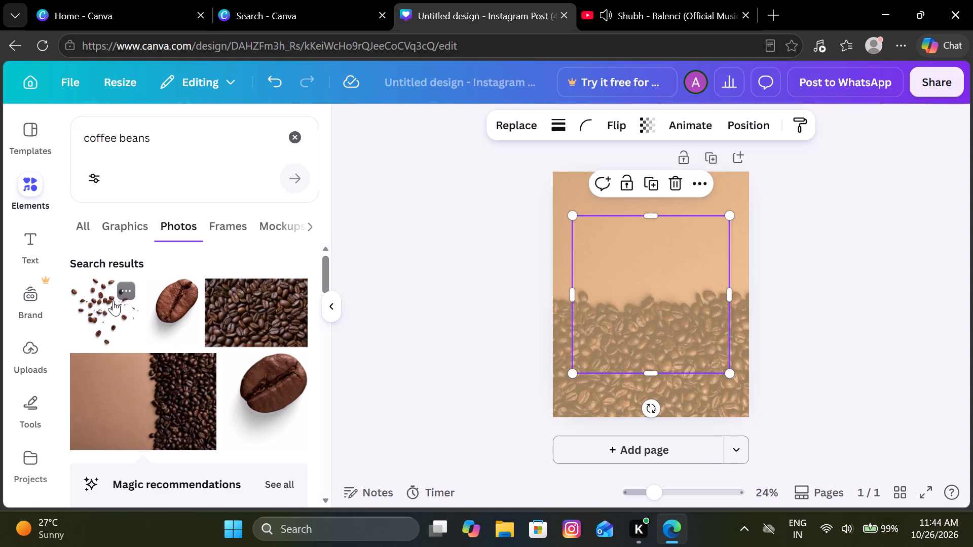
left_click_drag(650, 261, 630, 189)
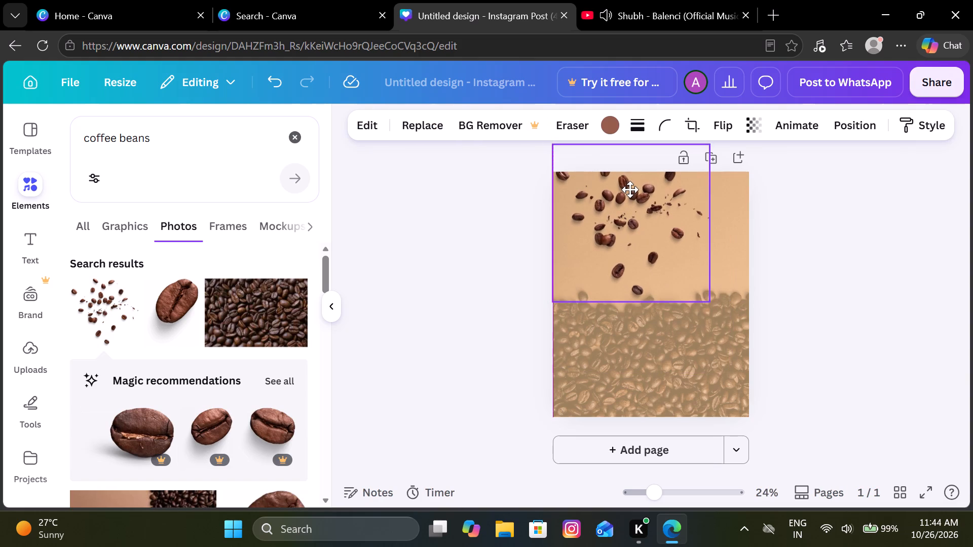
left_click_drag(630, 189, 655, 199)
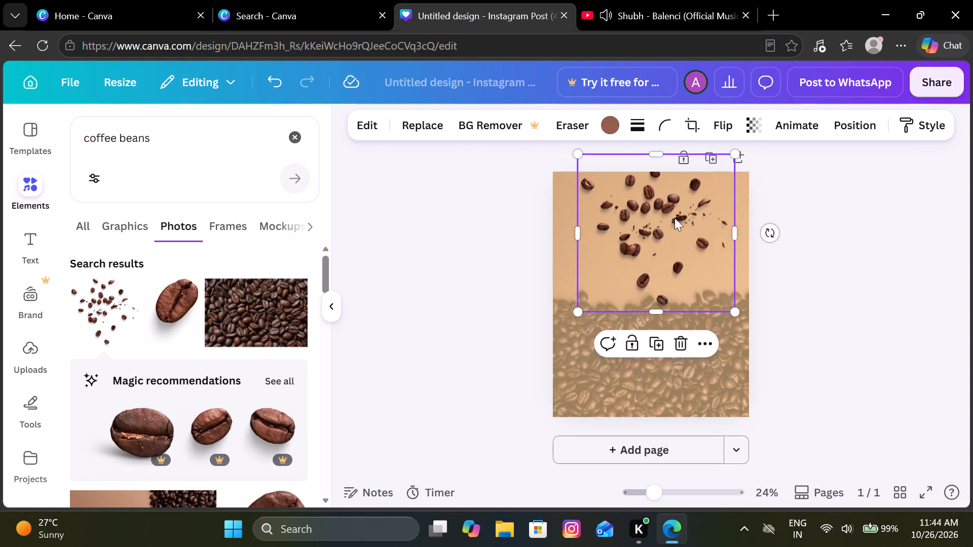
left_click_drag(769, 238, 668, 64)
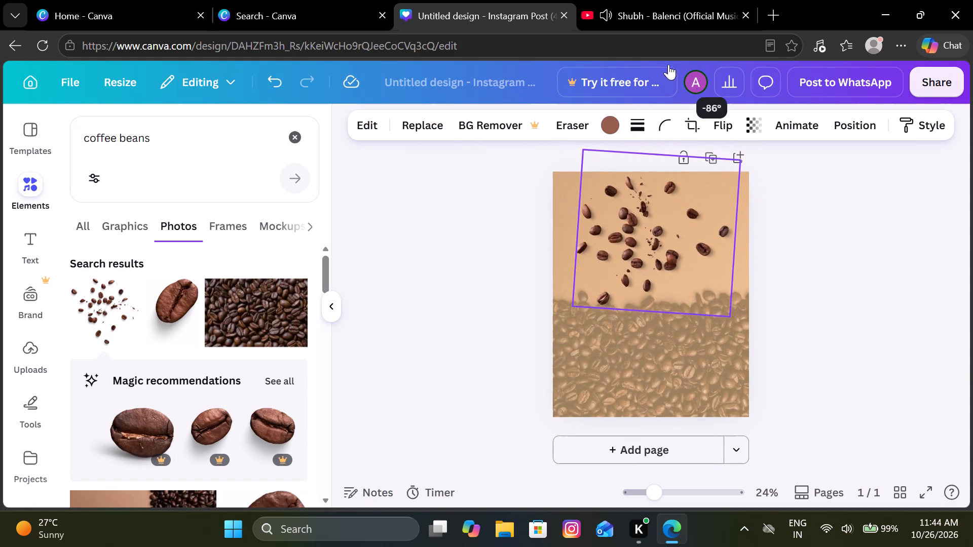
left_click_drag(668, 64, 725, 42)
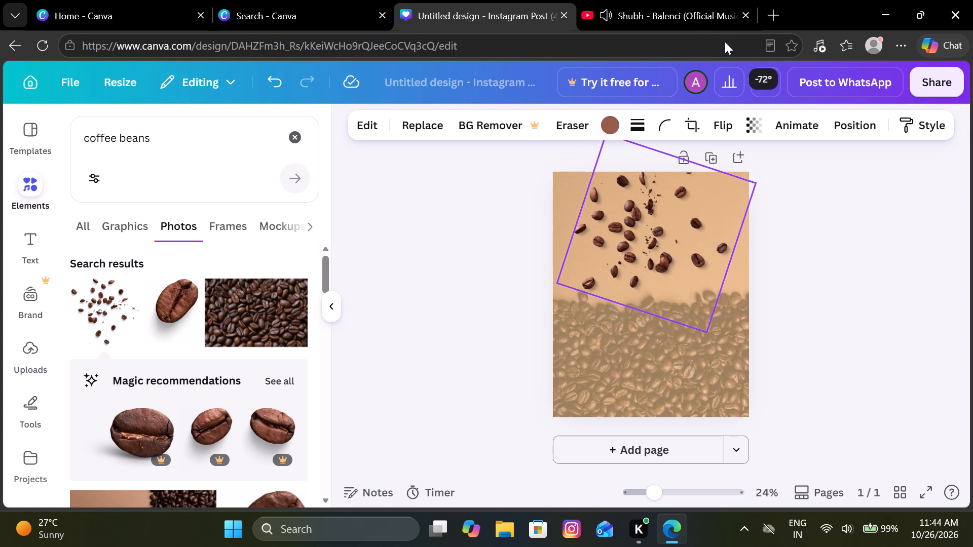
left_click_drag(725, 42, 723, 41)
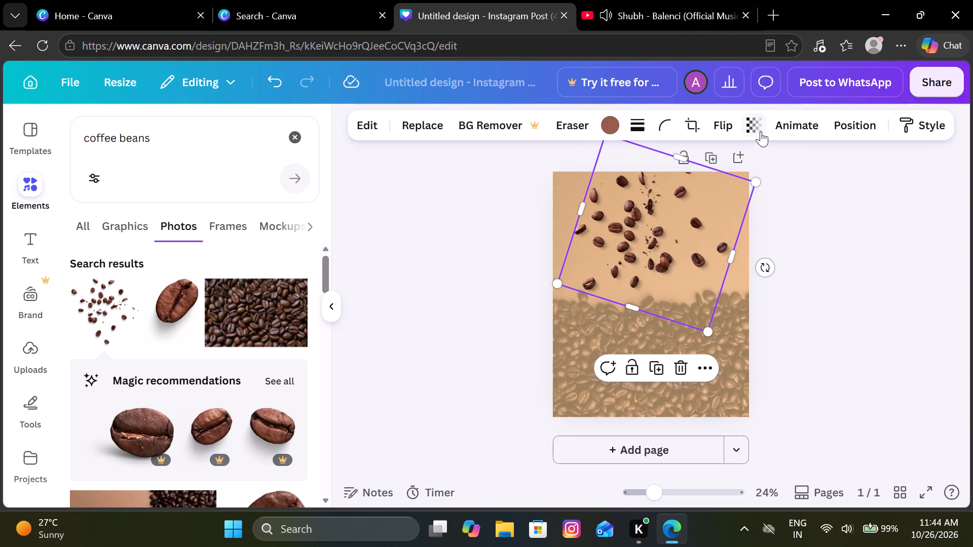
Lower the scattered beans photo's transparency value well below 50 so the beans blend faintly into the background.
left_click(759, 131)
left_click_drag(790, 189, 738, 197)
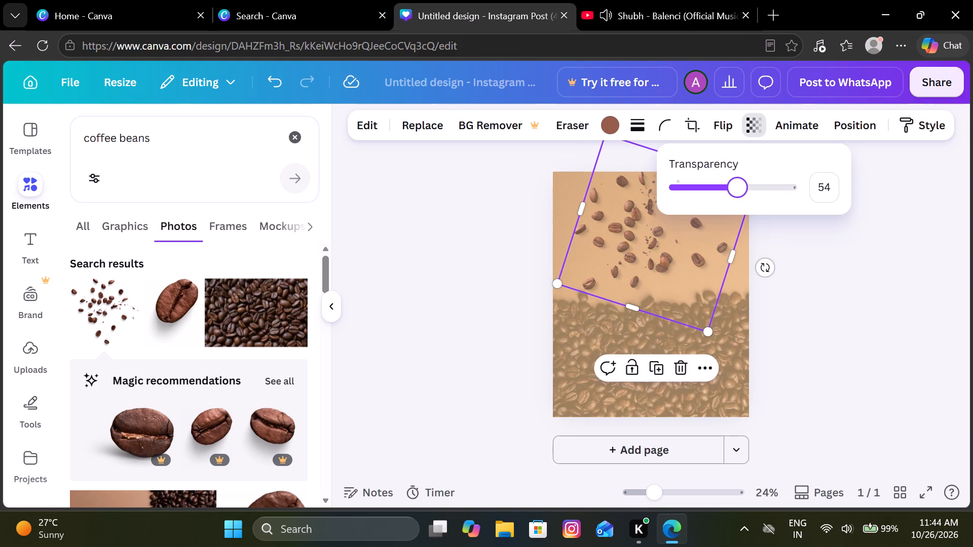
left_click_drag(738, 197, 703, 204)
left_click(847, 251)
left_click(847, 251)
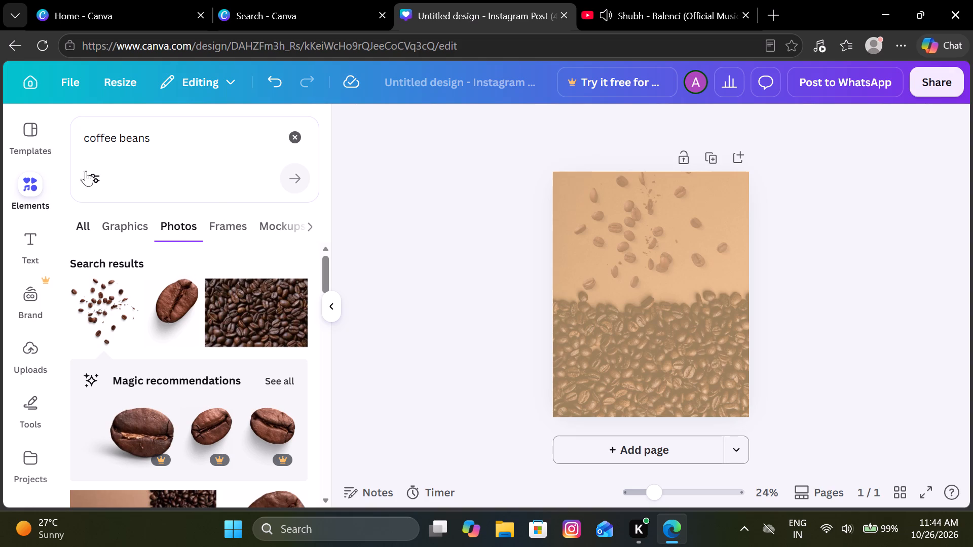
Clear the element search and add the recently used "30% OFF ON ALL PRODUCTS" text combination to the page.
left_click(295, 141)
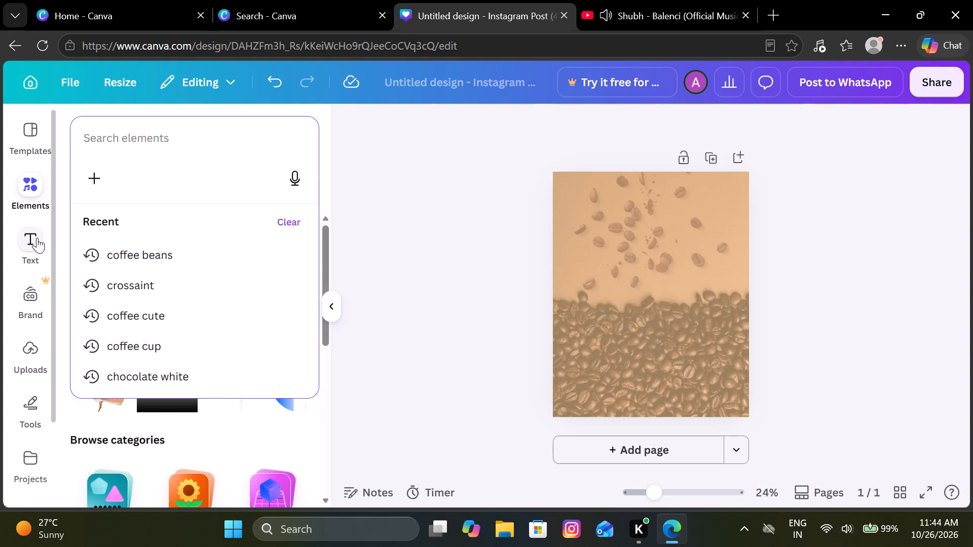
left_click(36, 238)
scroll(142, 343, "down", 2)
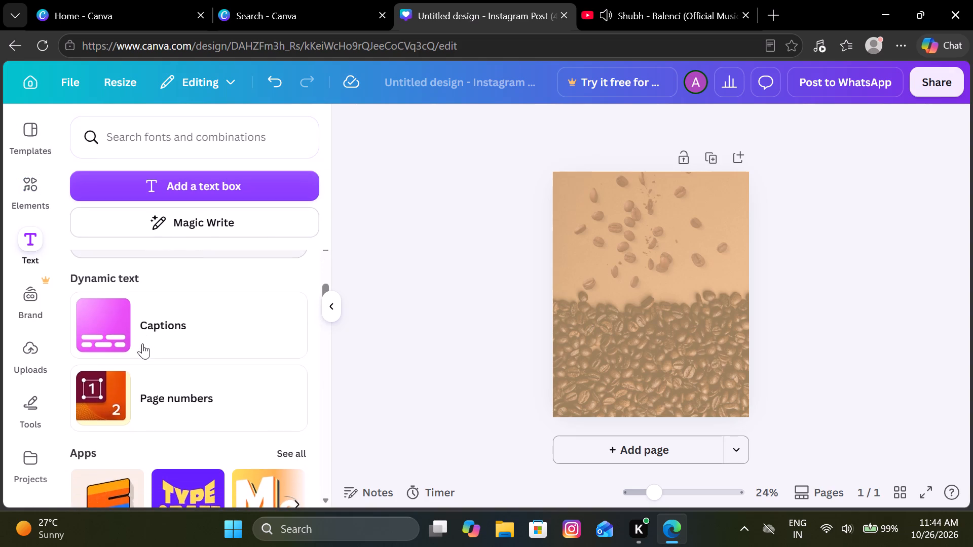
scroll(142, 343, "down", 4)
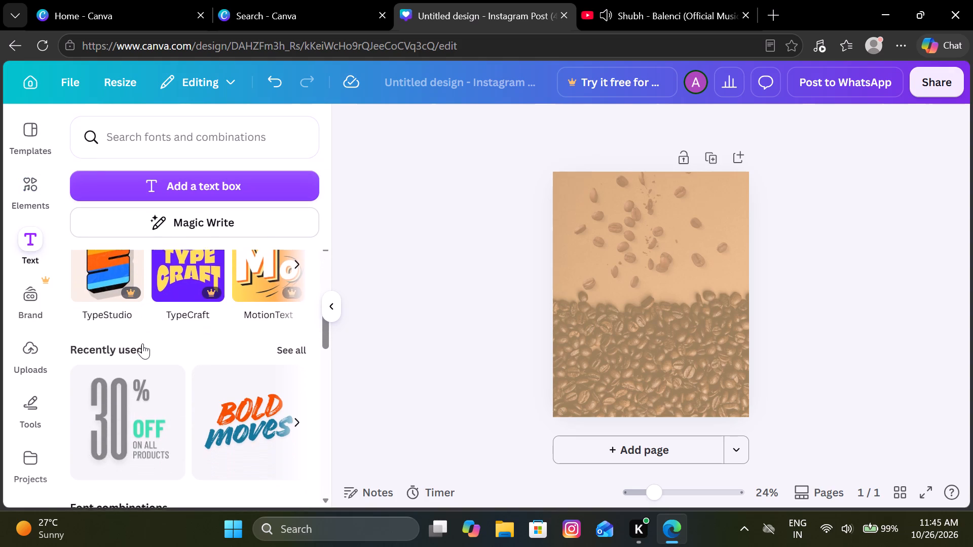
scroll(142, 343, "down", 1)
left_click(128, 396)
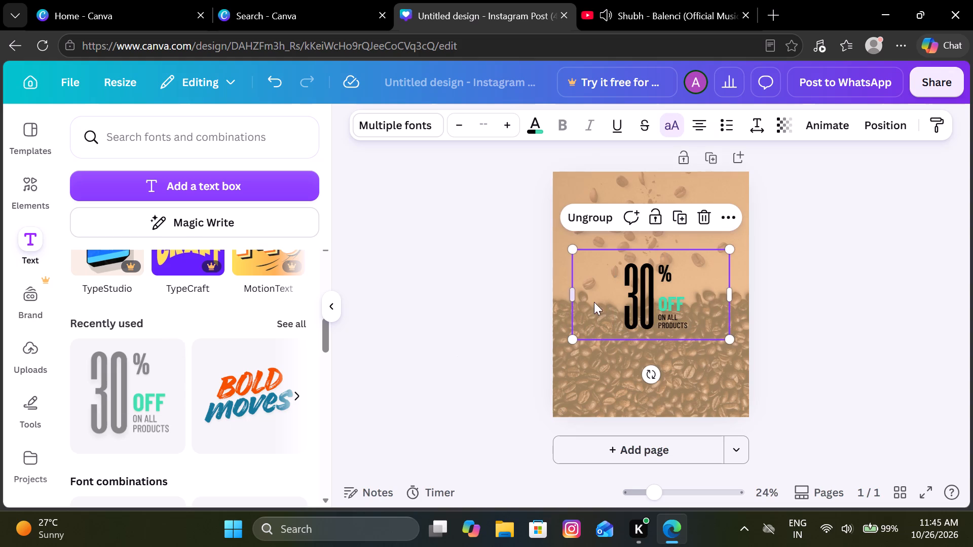
Delete the "%", "OFF" and "ON ALL PRODUCTS" pieces from the text combination, keeping only the large "30".
left_click(640, 289)
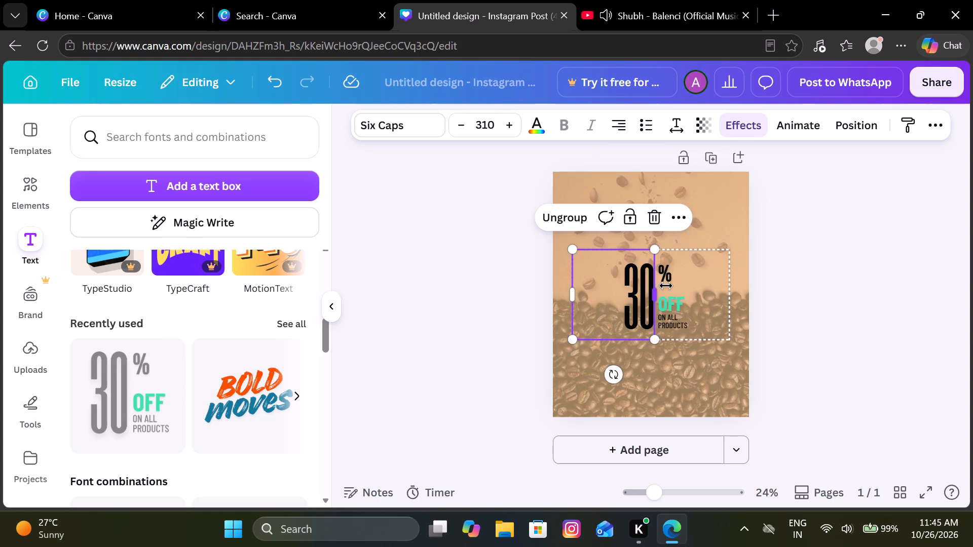
left_click(667, 277)
left_click(728, 229)
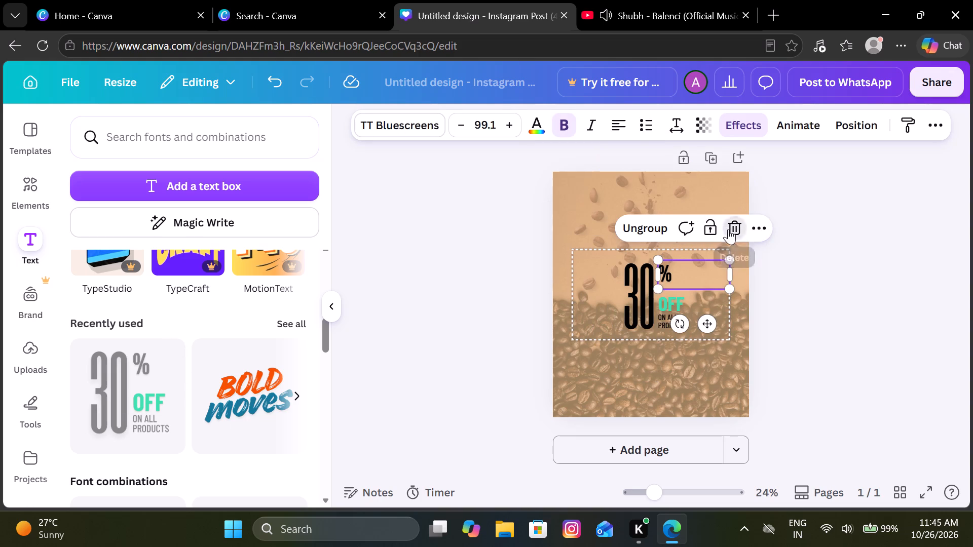
left_click(672, 305)
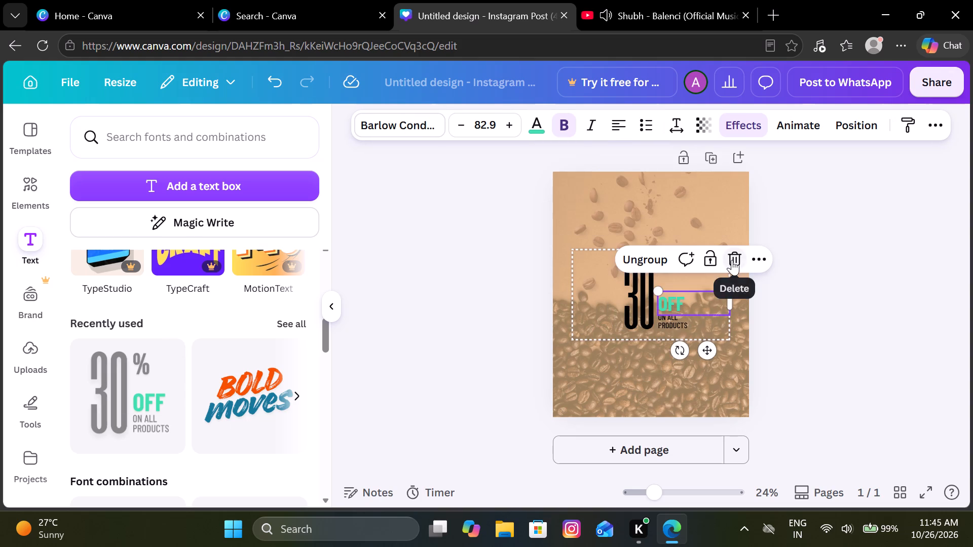
left_click(732, 260)
double_click(676, 319)
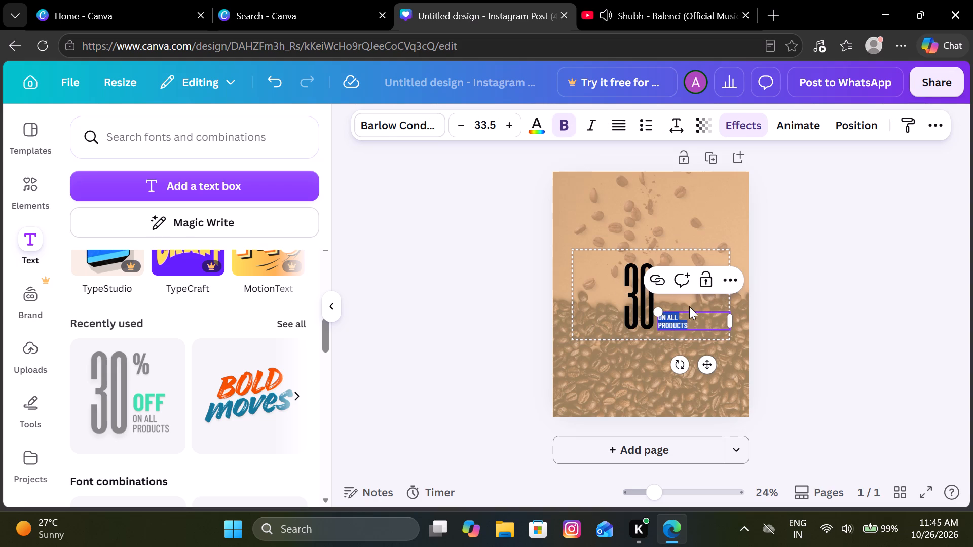
left_click(676, 323)
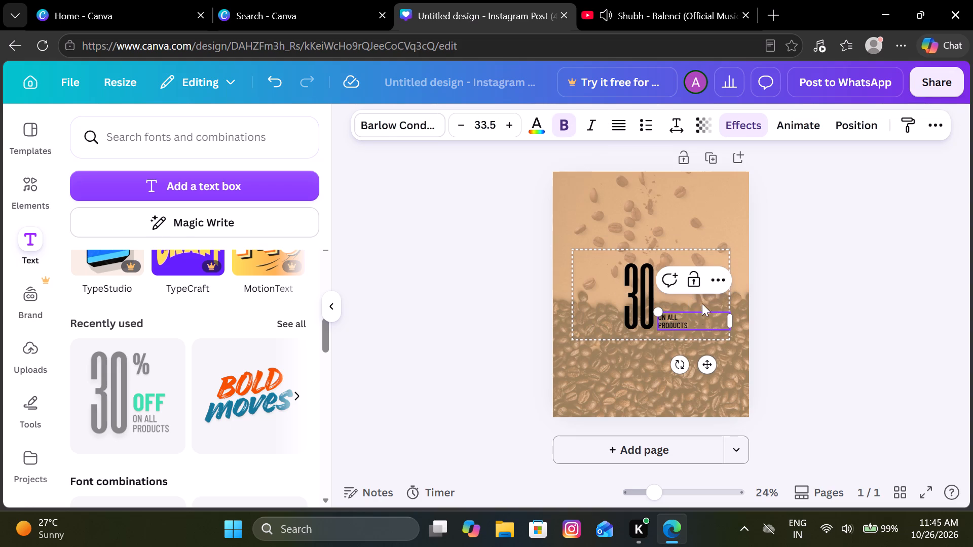
left_click_drag(682, 325, 707, 322)
left_click(707, 322)
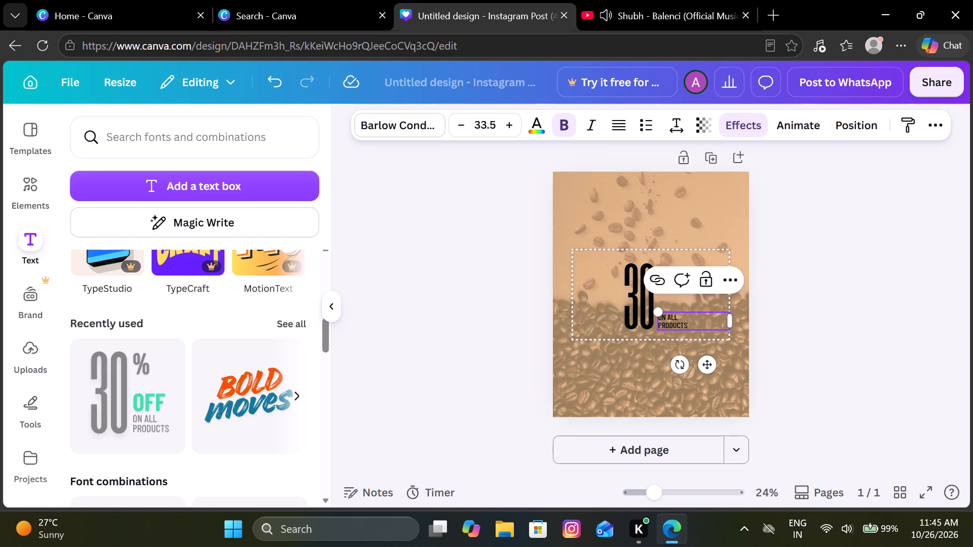
left_click(786, 281)
left_click(689, 325)
left_click(689, 325)
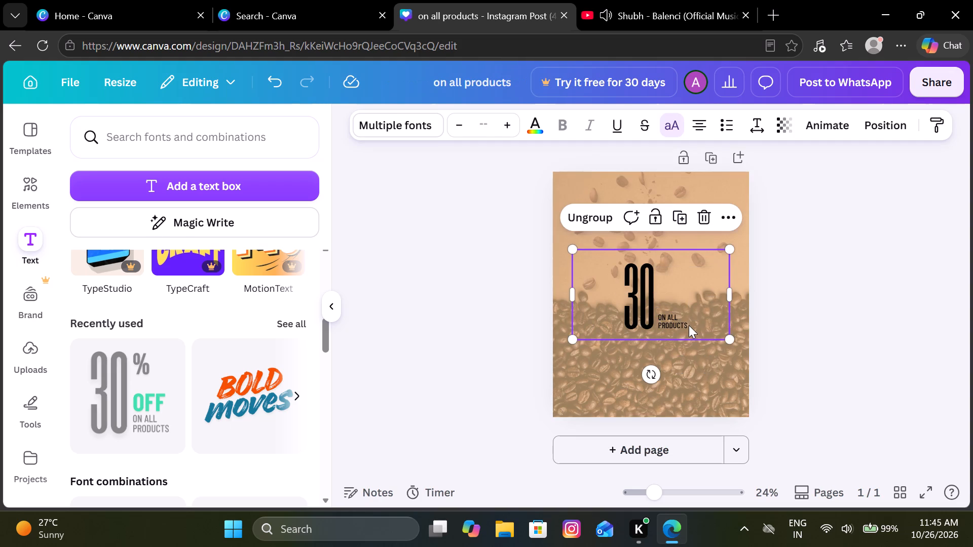
left_click(743, 278)
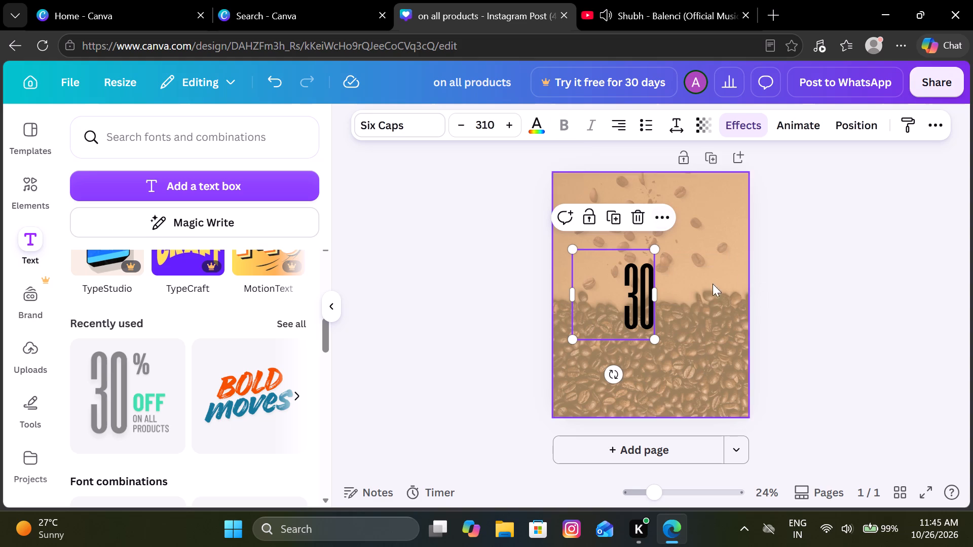
Replace the large "30" with the spaced-out headline "C A F F I N E E !".
left_click(635, 297)
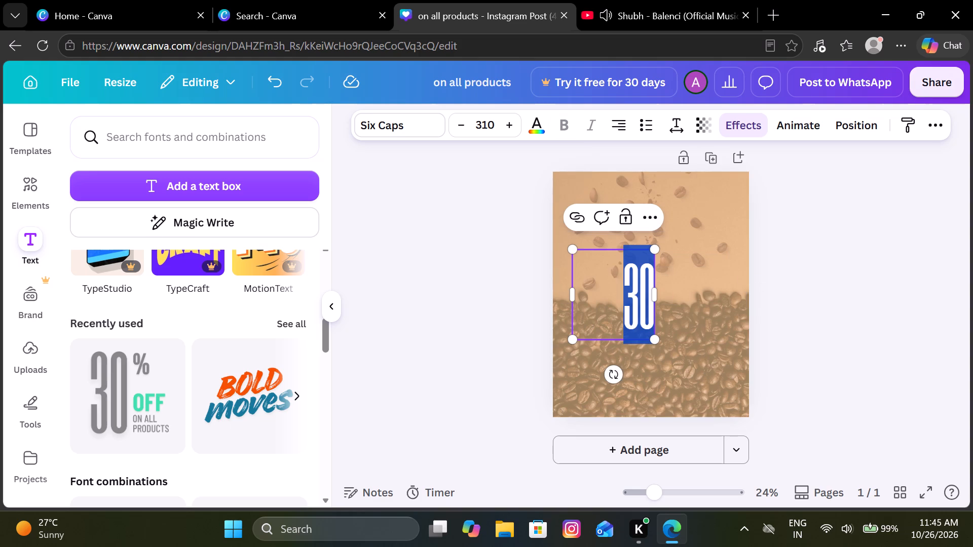
type("ACC")
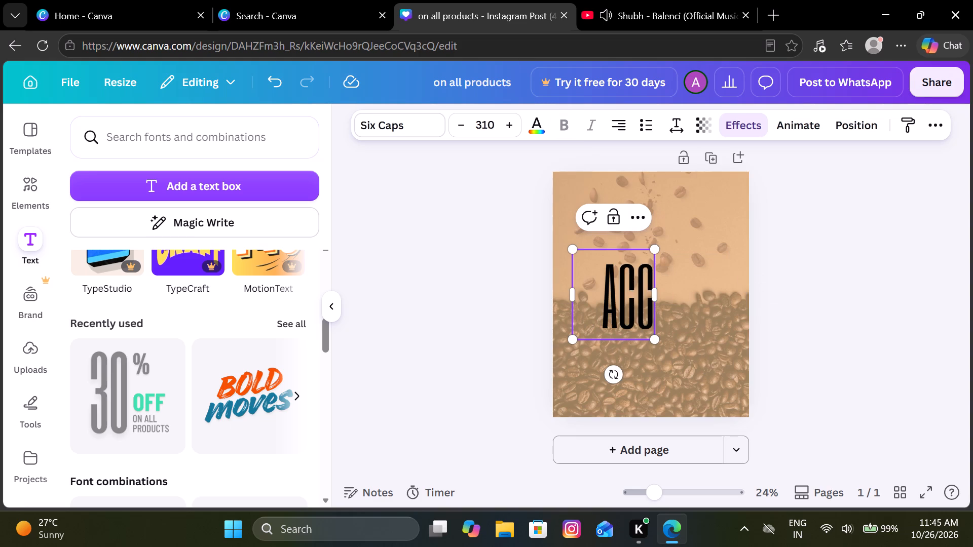
key("BackSpace")
key("BackSpace")
key("BackSpace")
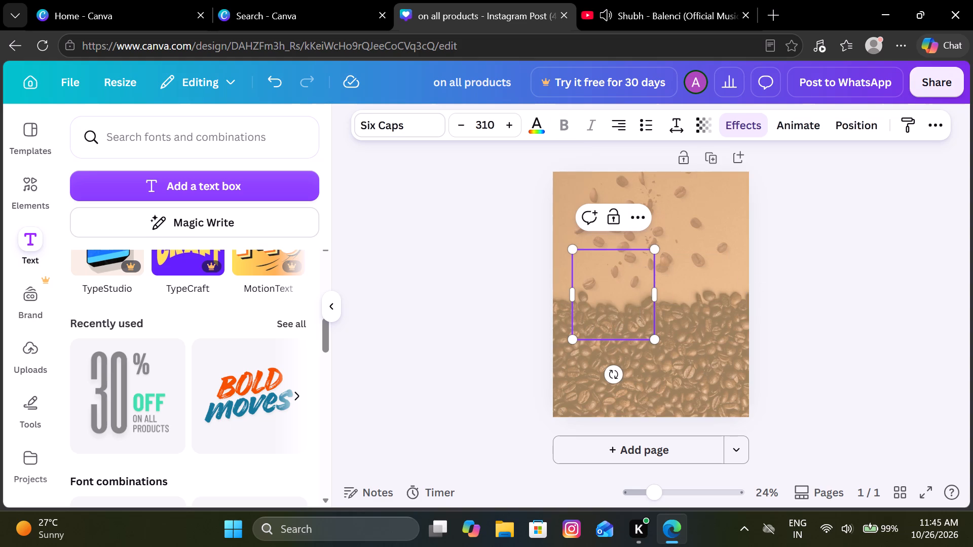
type("C A")
key("space")
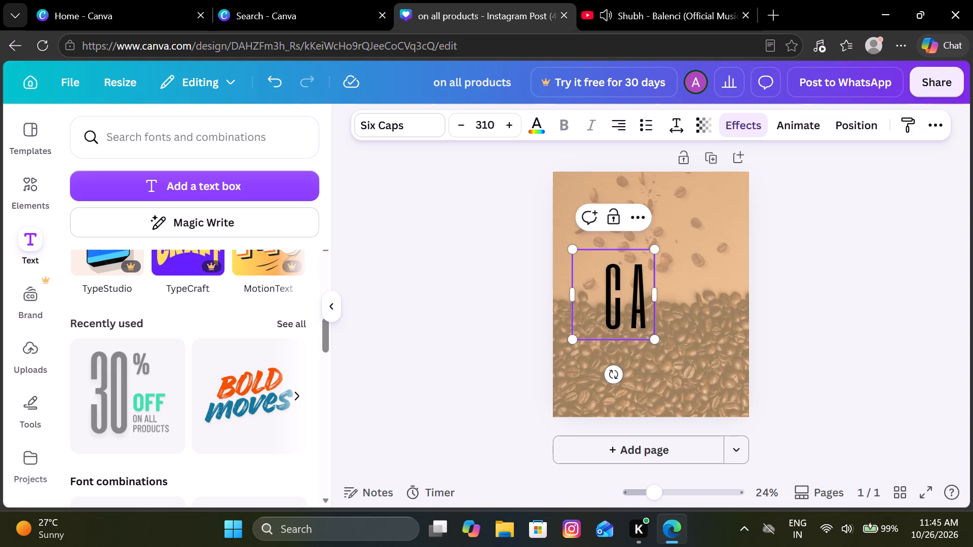
type("F F I")
key("i")
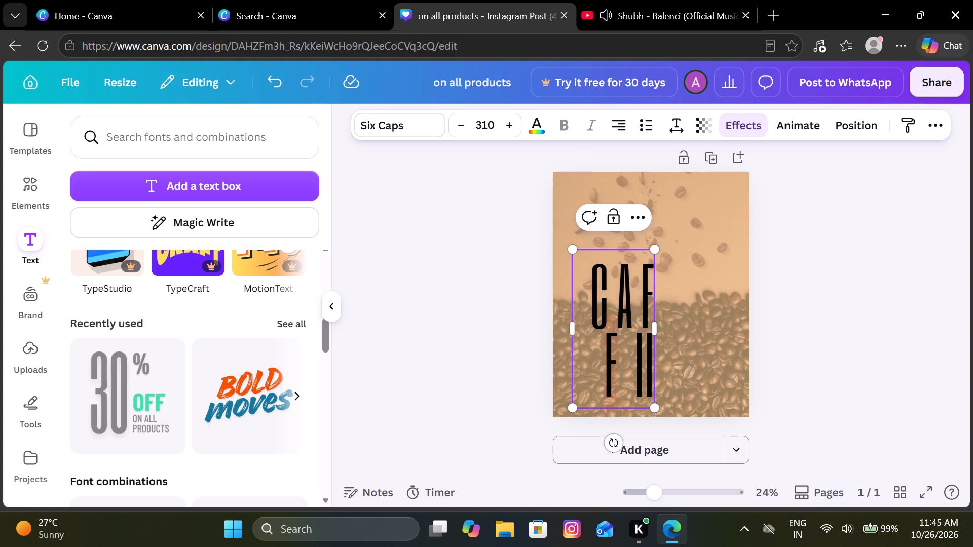
key("BackSpace")
key("space")
type("N E E")
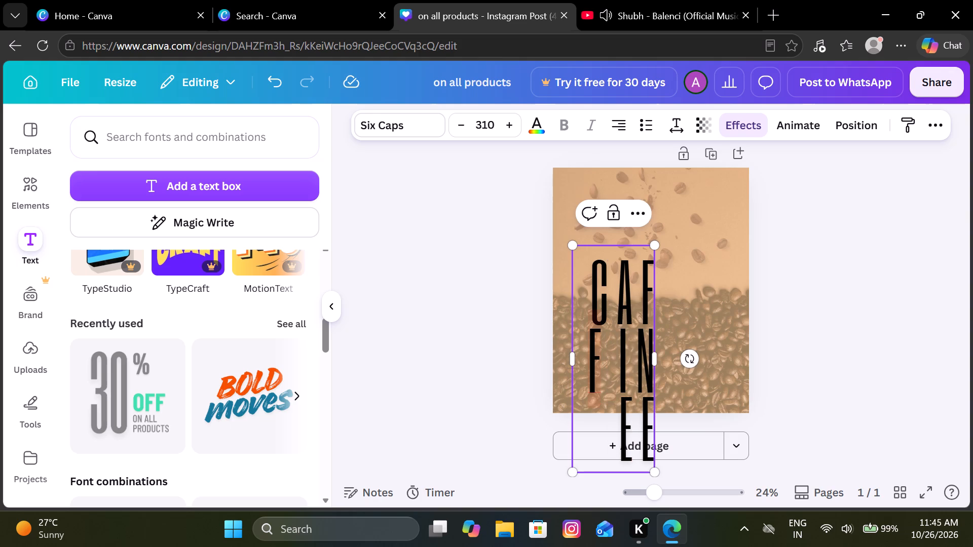
key("space")
type("!")
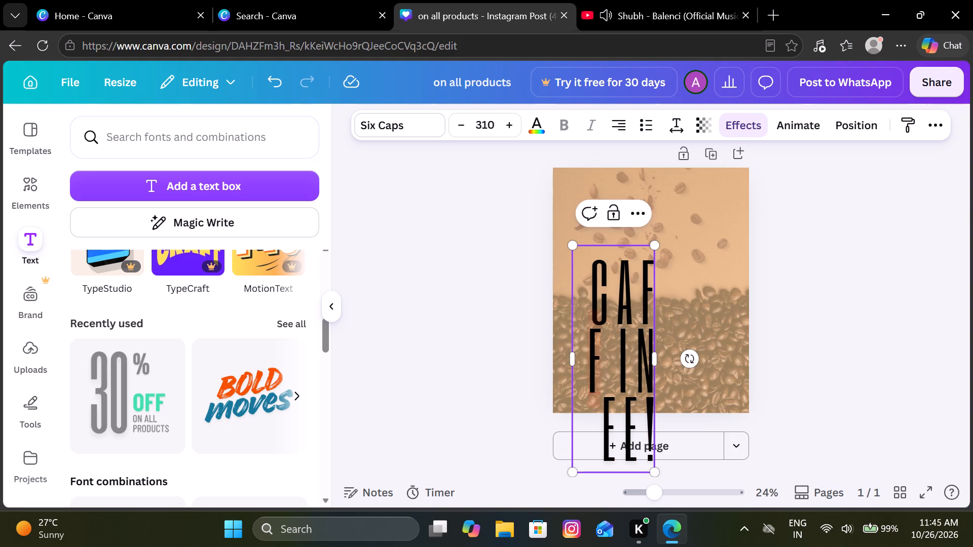
Widen the headline's text box until the whole word fits on a single line.
left_click_drag(656, 362, 706, 350)
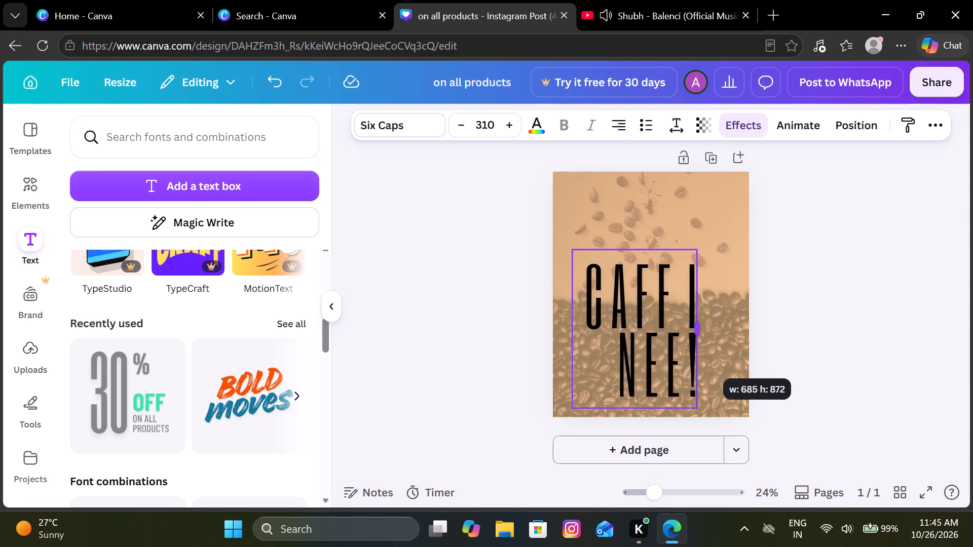
left_click_drag(706, 350, 788, 337)
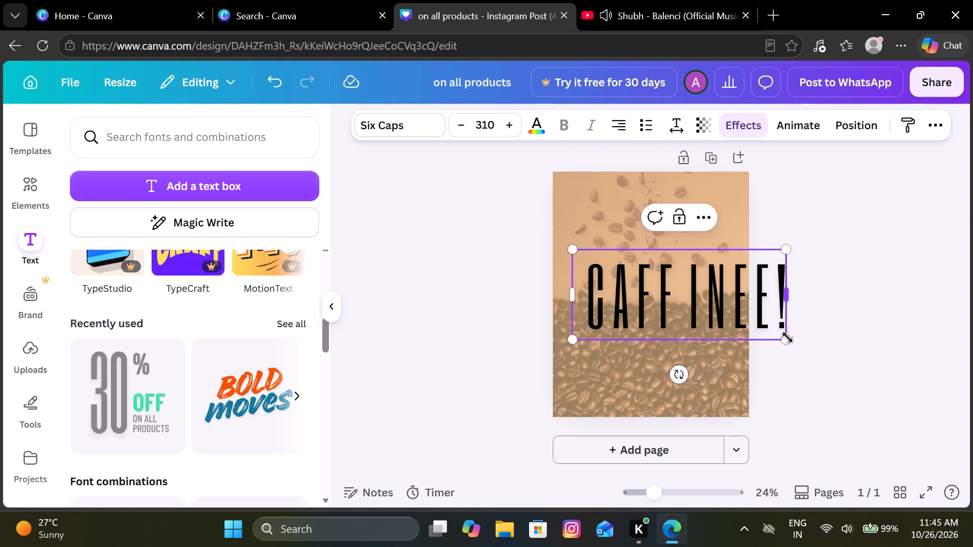
left_click(725, 327)
left_click(897, 271)
Move the headline to the upper part of the page and scale it down to font size 274 to fit the page width.
left_click_drag(714, 285, 681, 171)
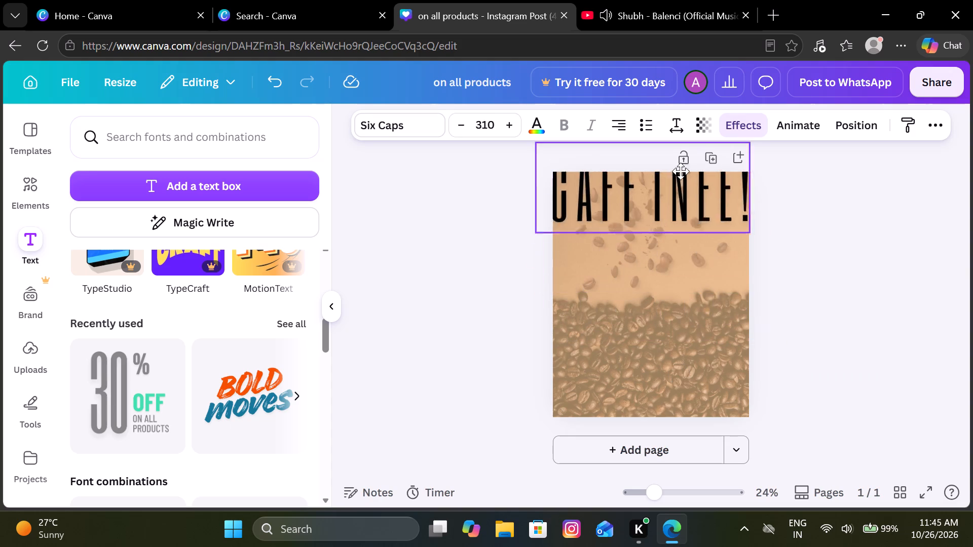
left_click_drag(681, 171, 681, 207)
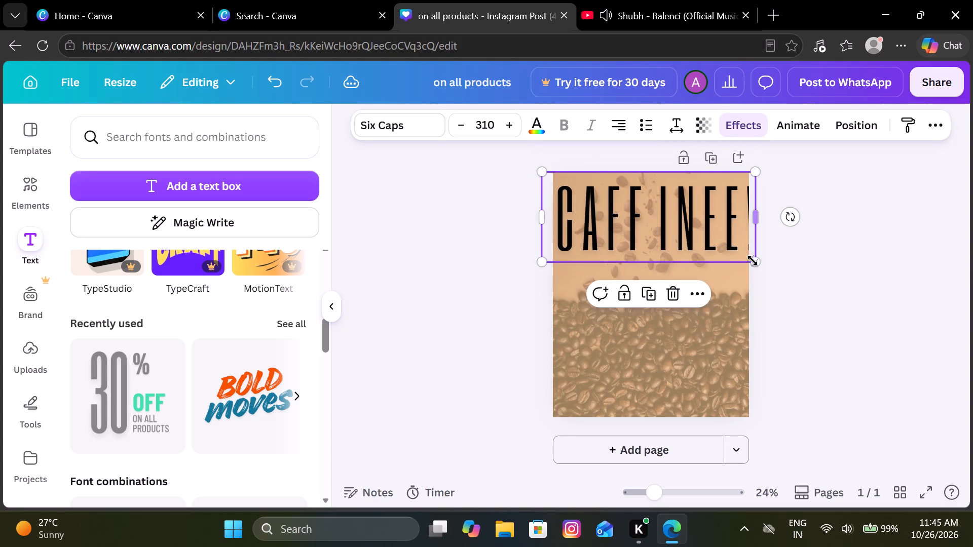
left_click_drag(753, 261, 730, 244)
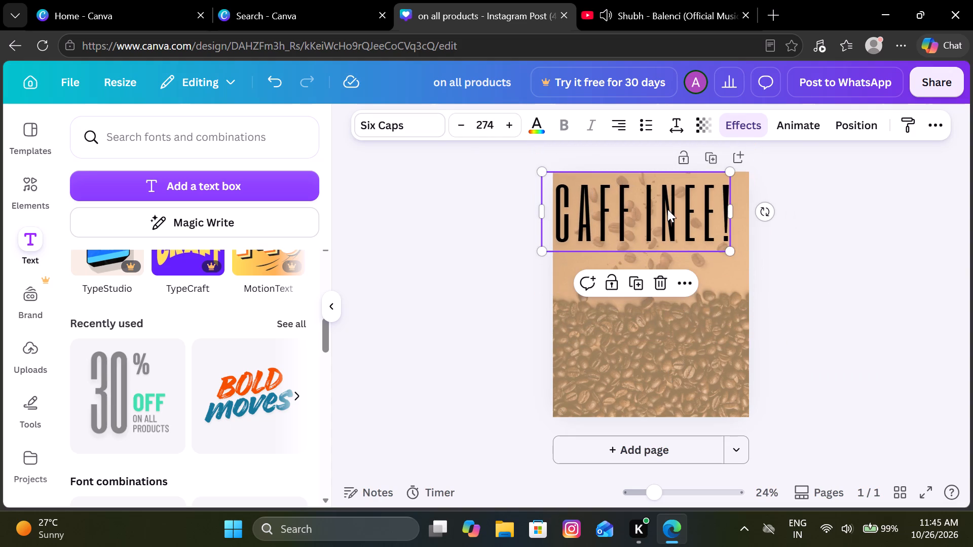
left_click_drag(664, 207, 664, 217)
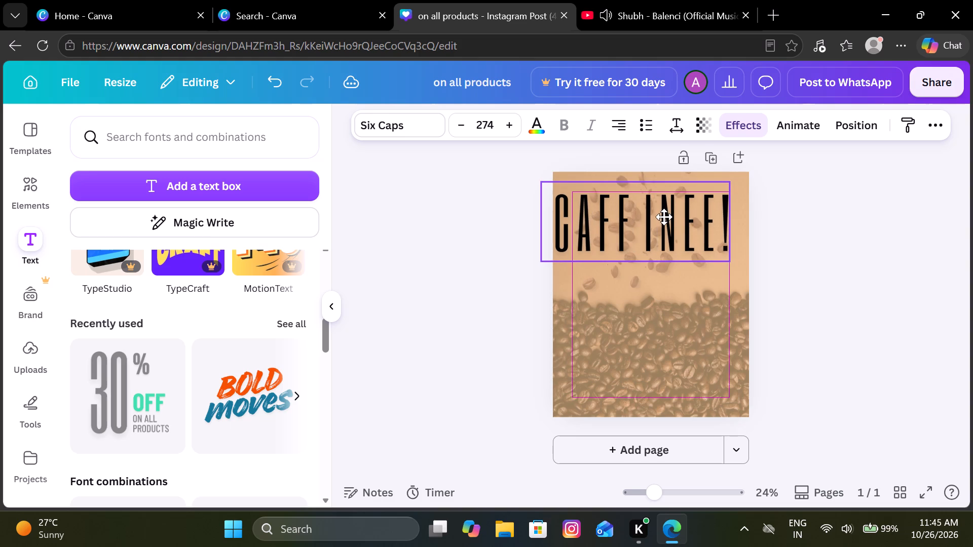
left_click_drag(664, 217, 668, 217)
Recolour the headline with the muted greyish brown taken from the background coffee beans photo's colours.
left_click(538, 120)
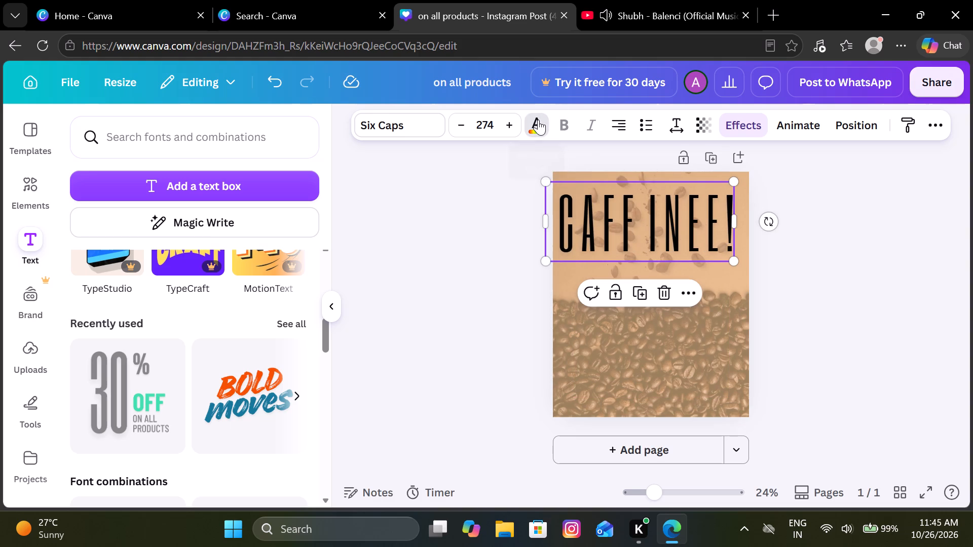
scroll(142, 326, "down", 1)
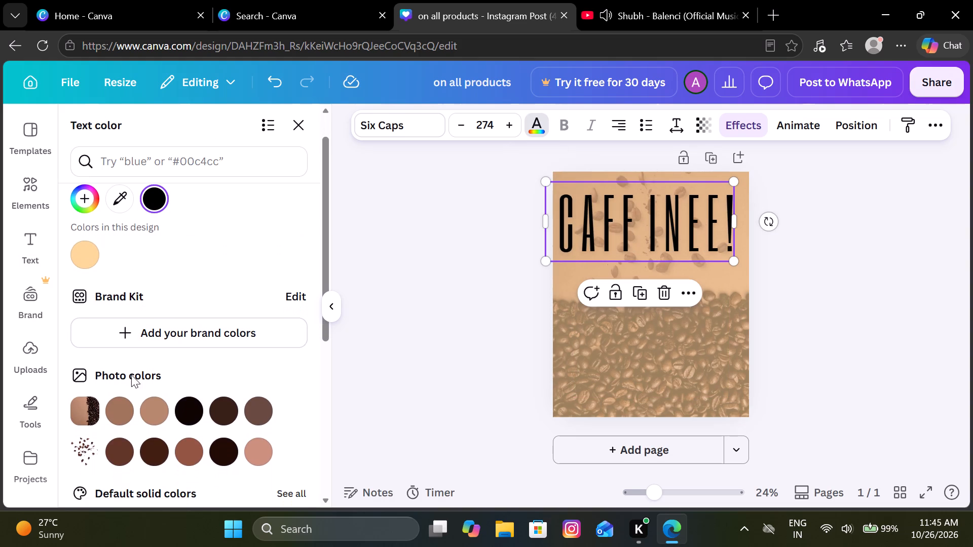
left_click(228, 410)
left_click(268, 411)
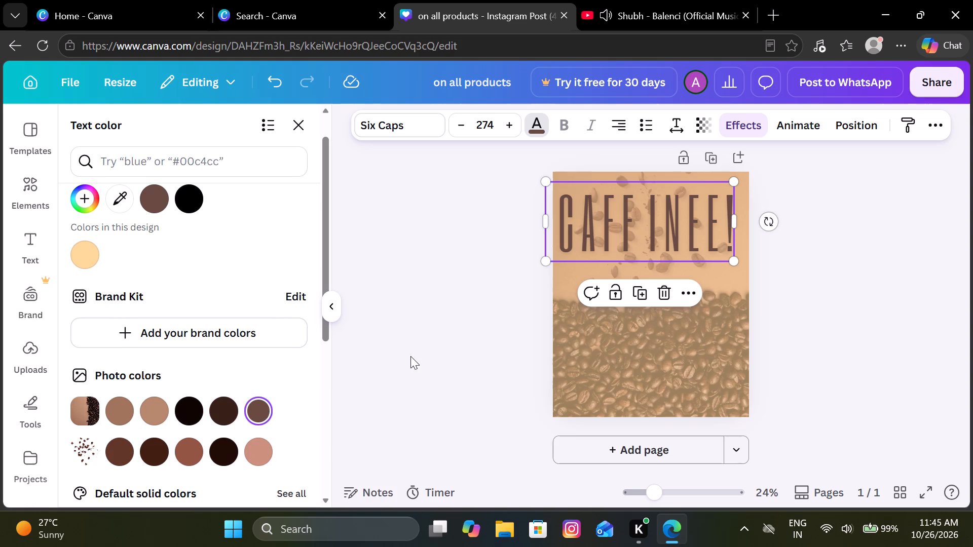
left_click(410, 356)
left_click(410, 356)
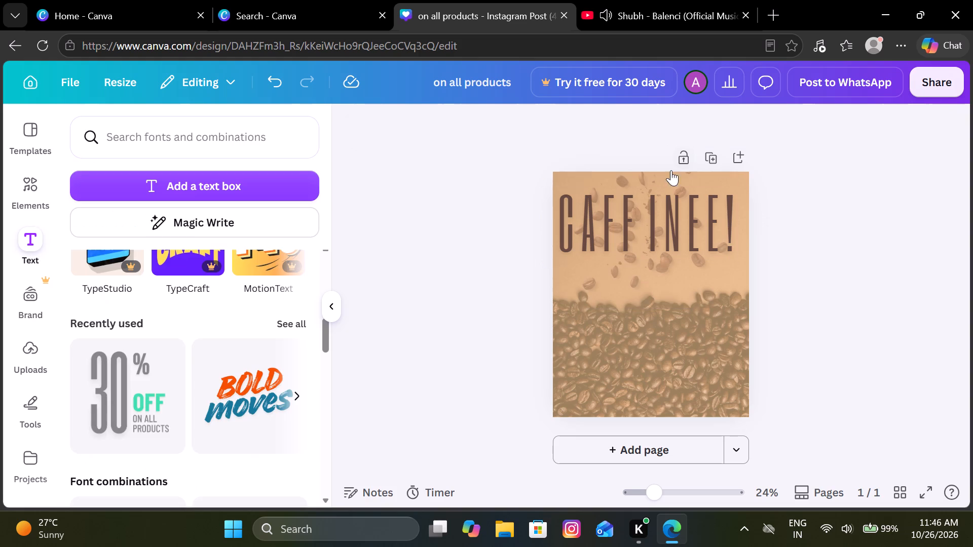
Shift the headline slightly lower on the page, over the scattered beans.
left_click_drag(648, 213, 650, 227)
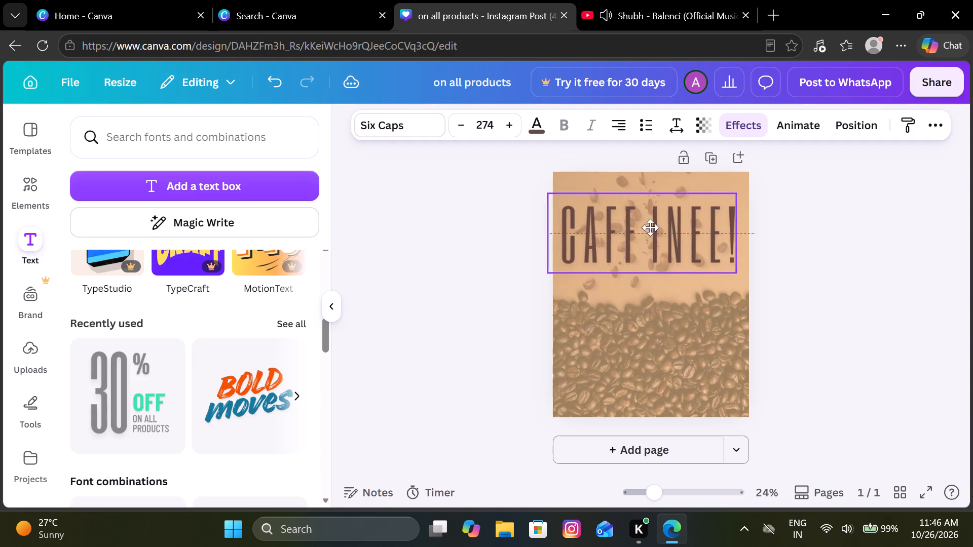
left_click_drag(650, 227, 650, 226)
left_click(415, 306)
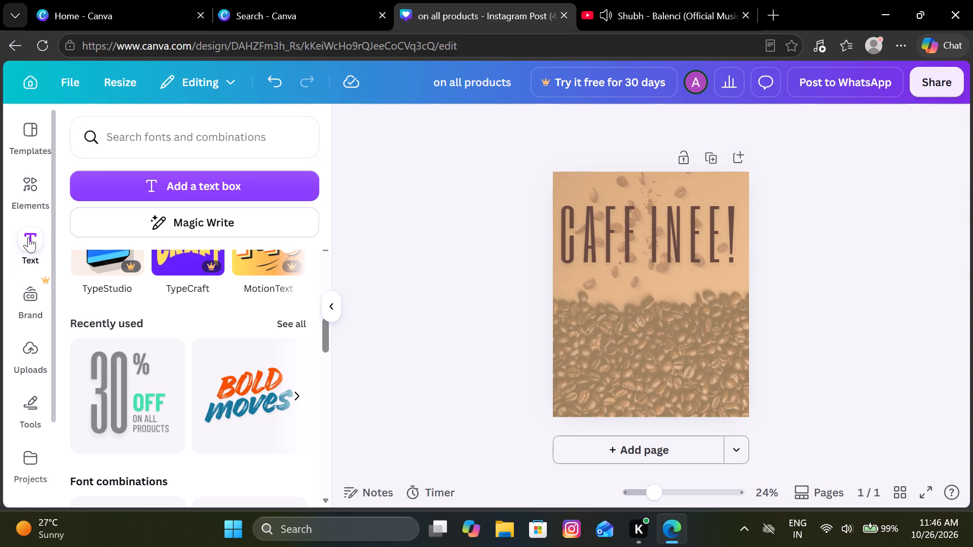
Add a circle from the basic shapes to the middle of the page and select it.
left_click(42, 217)
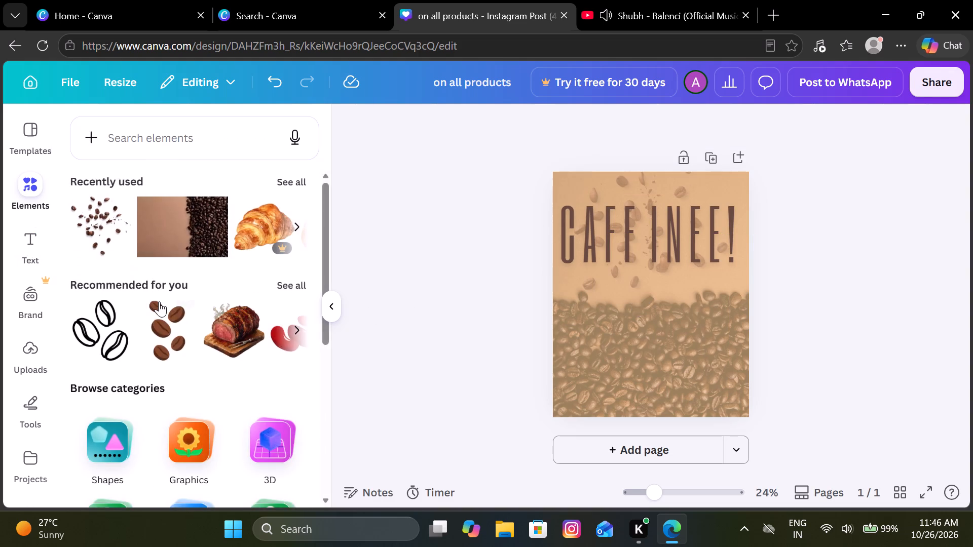
scroll(159, 301, "down", 3)
left_click(123, 273)
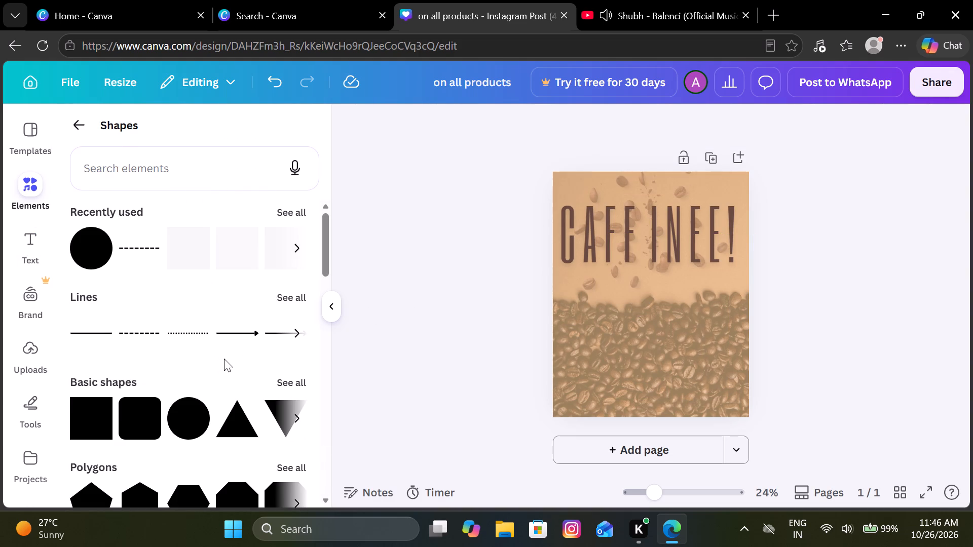
scroll(188, 360, "down", 2)
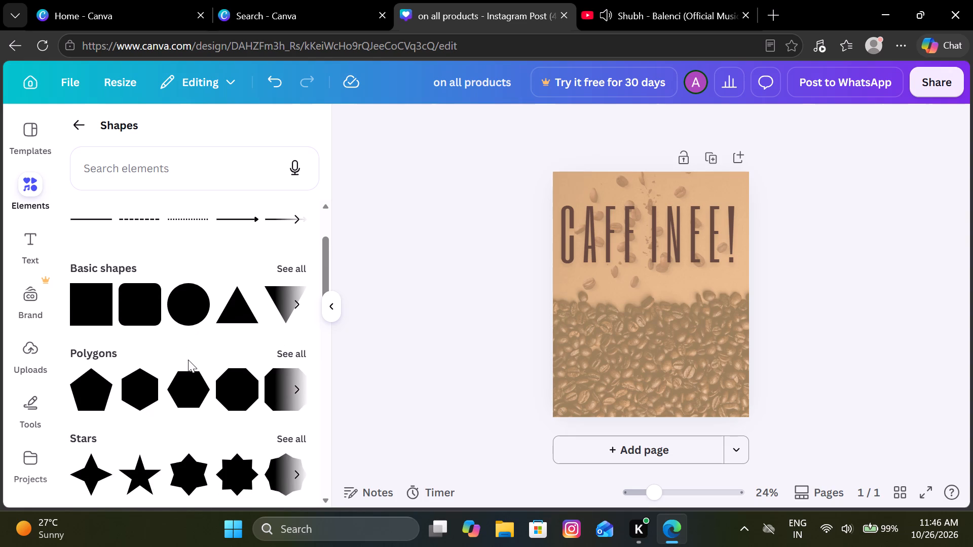
scroll(188, 360, "down", 1)
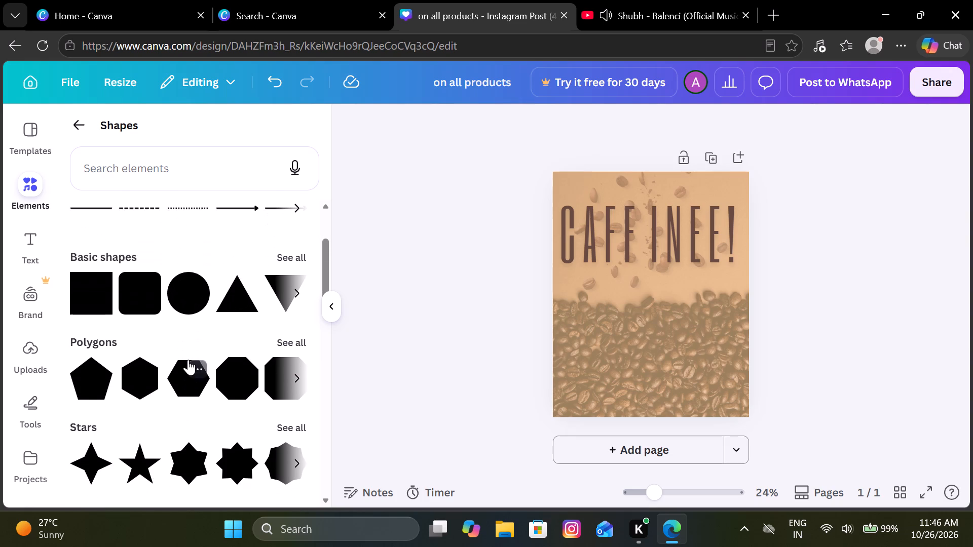
left_click(184, 296)
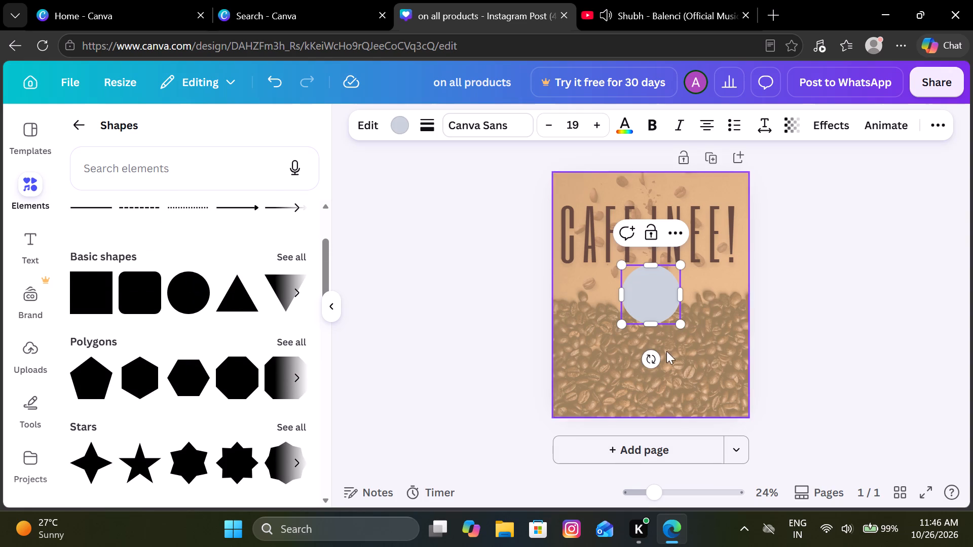
left_click(643, 291)
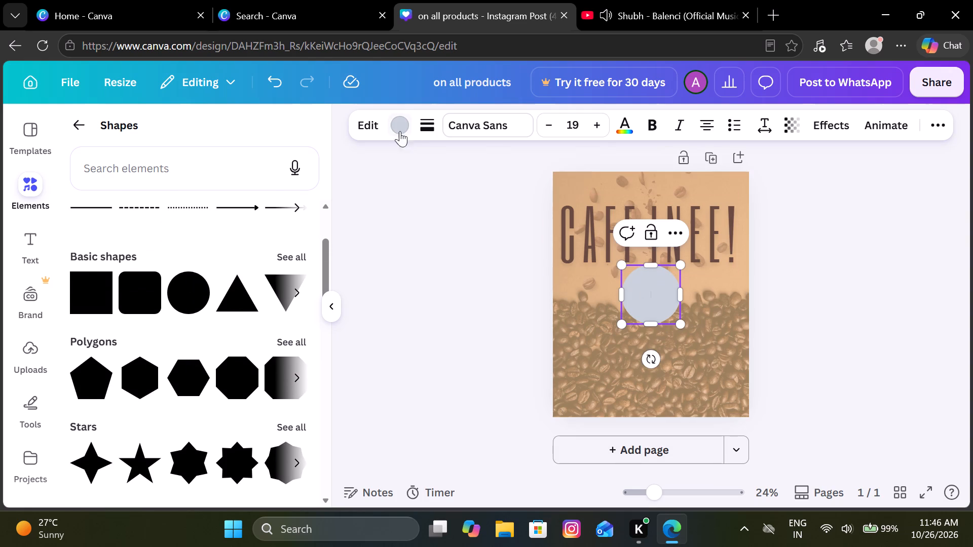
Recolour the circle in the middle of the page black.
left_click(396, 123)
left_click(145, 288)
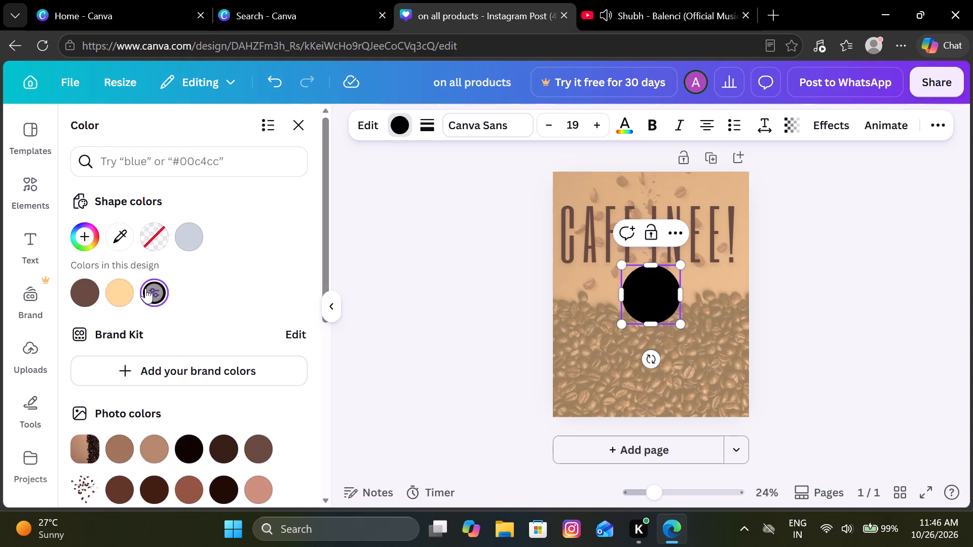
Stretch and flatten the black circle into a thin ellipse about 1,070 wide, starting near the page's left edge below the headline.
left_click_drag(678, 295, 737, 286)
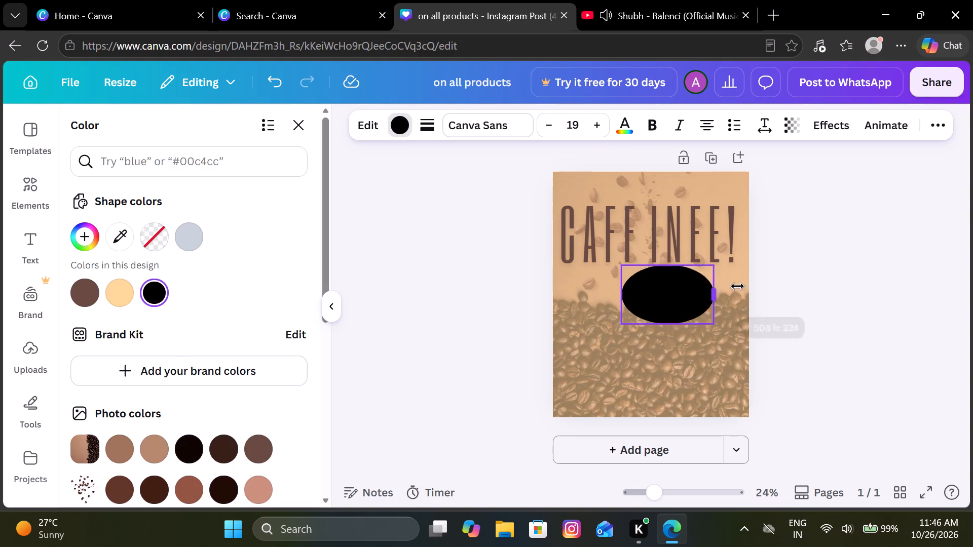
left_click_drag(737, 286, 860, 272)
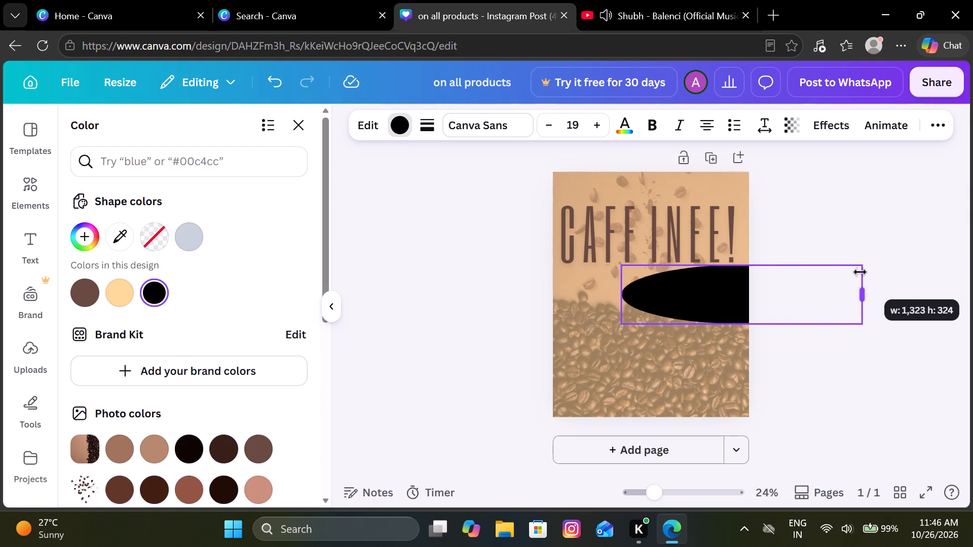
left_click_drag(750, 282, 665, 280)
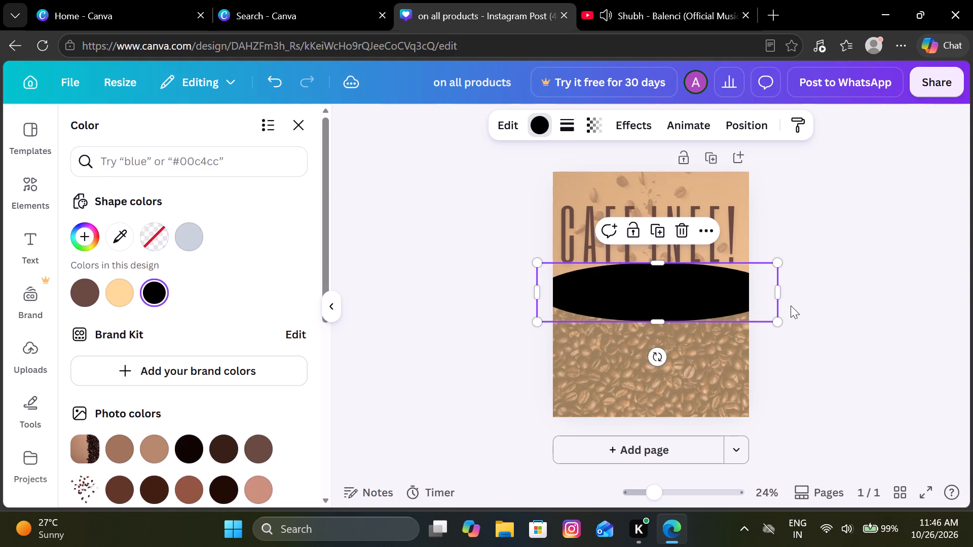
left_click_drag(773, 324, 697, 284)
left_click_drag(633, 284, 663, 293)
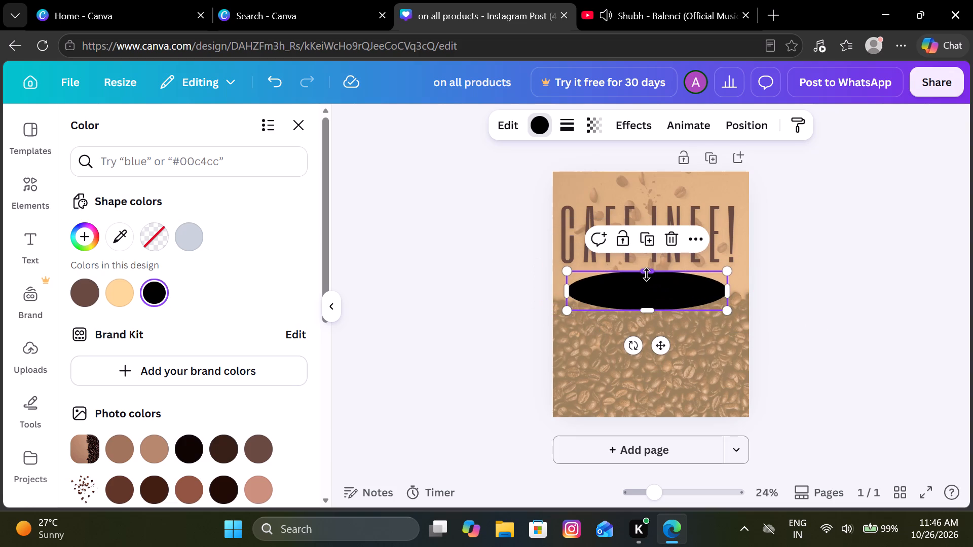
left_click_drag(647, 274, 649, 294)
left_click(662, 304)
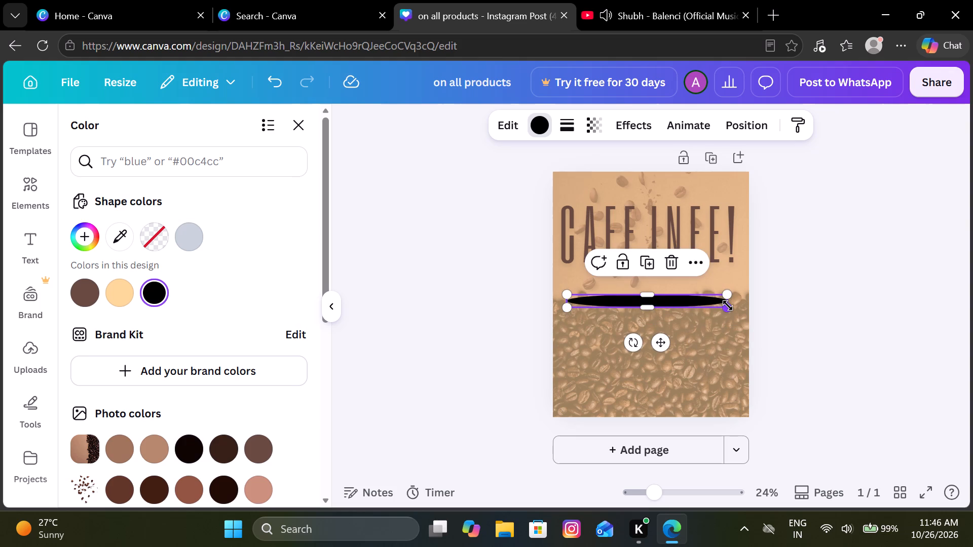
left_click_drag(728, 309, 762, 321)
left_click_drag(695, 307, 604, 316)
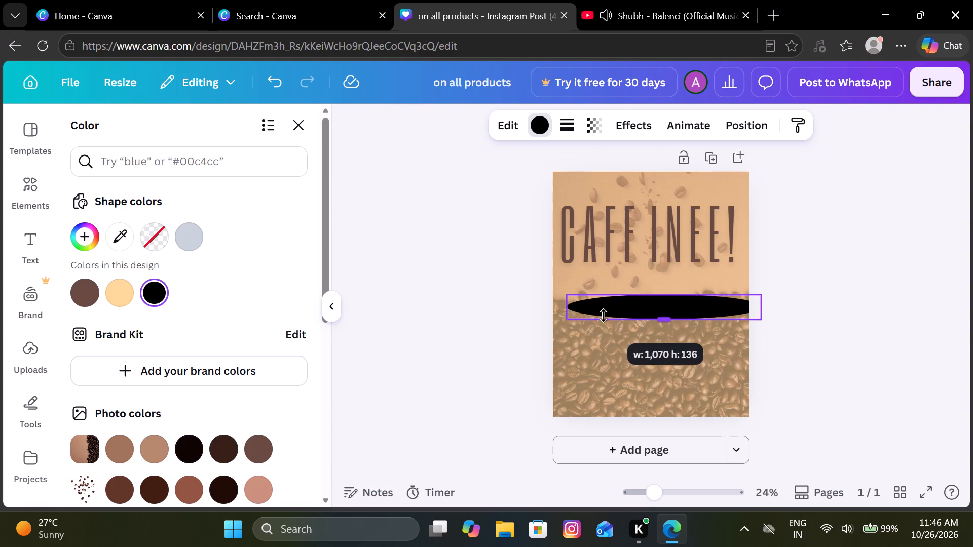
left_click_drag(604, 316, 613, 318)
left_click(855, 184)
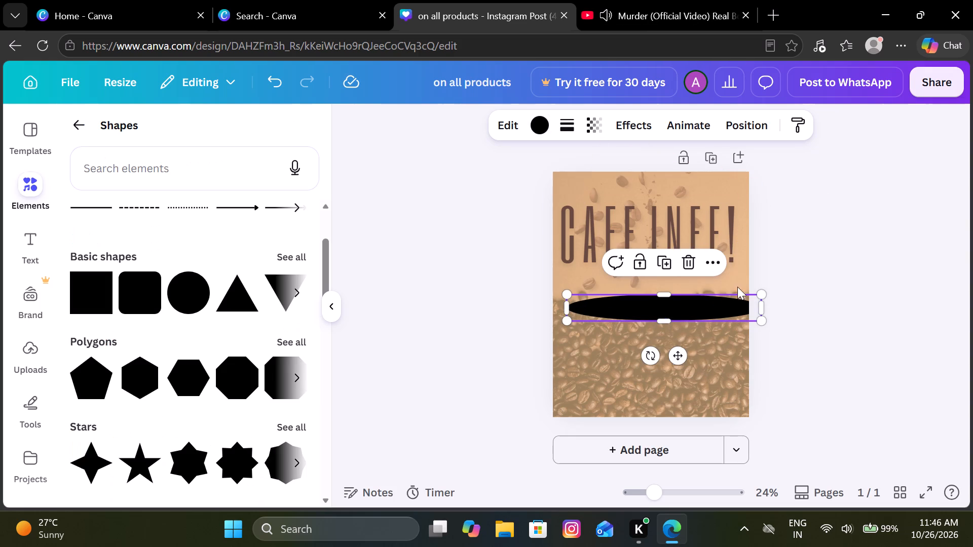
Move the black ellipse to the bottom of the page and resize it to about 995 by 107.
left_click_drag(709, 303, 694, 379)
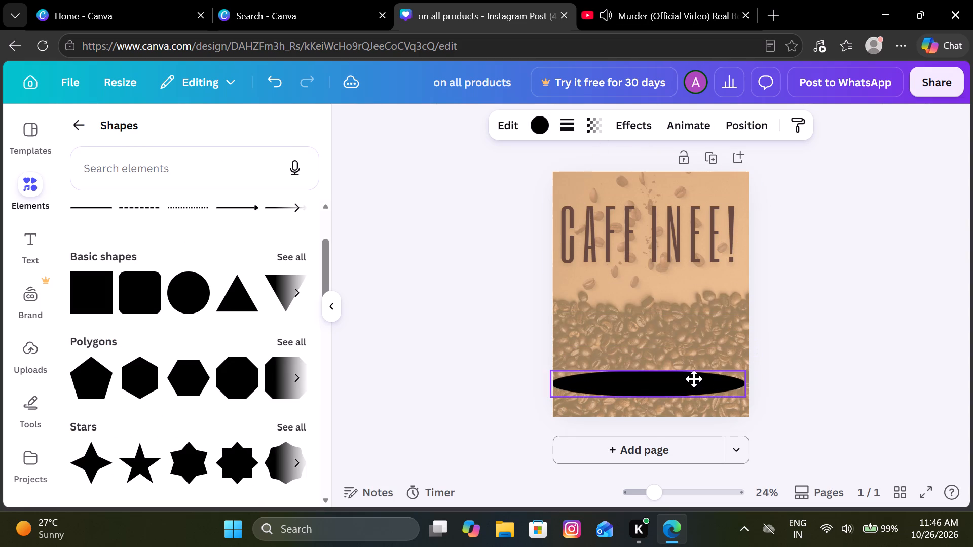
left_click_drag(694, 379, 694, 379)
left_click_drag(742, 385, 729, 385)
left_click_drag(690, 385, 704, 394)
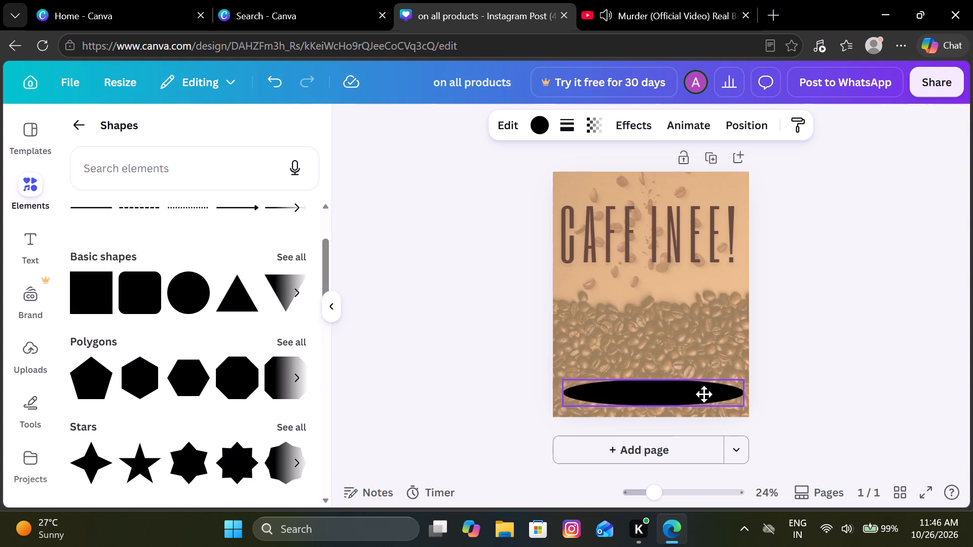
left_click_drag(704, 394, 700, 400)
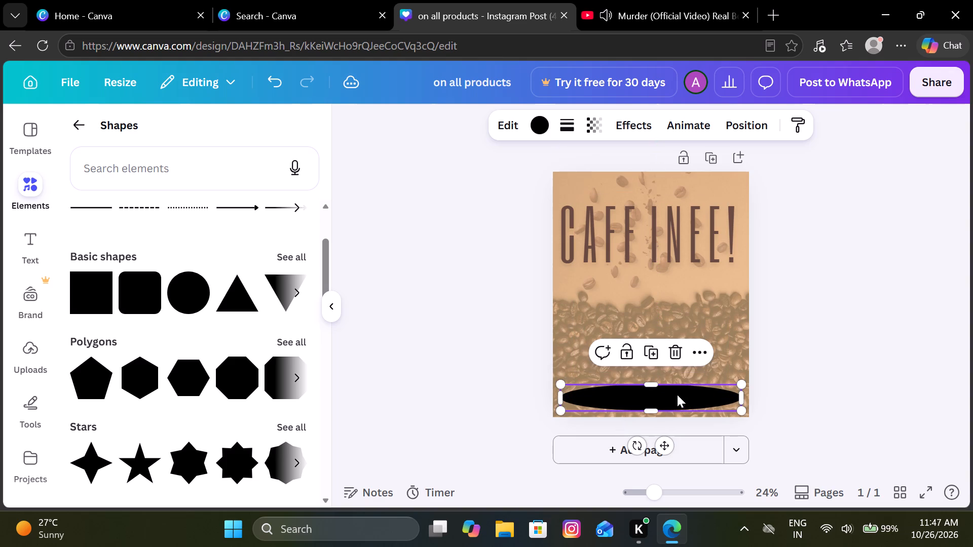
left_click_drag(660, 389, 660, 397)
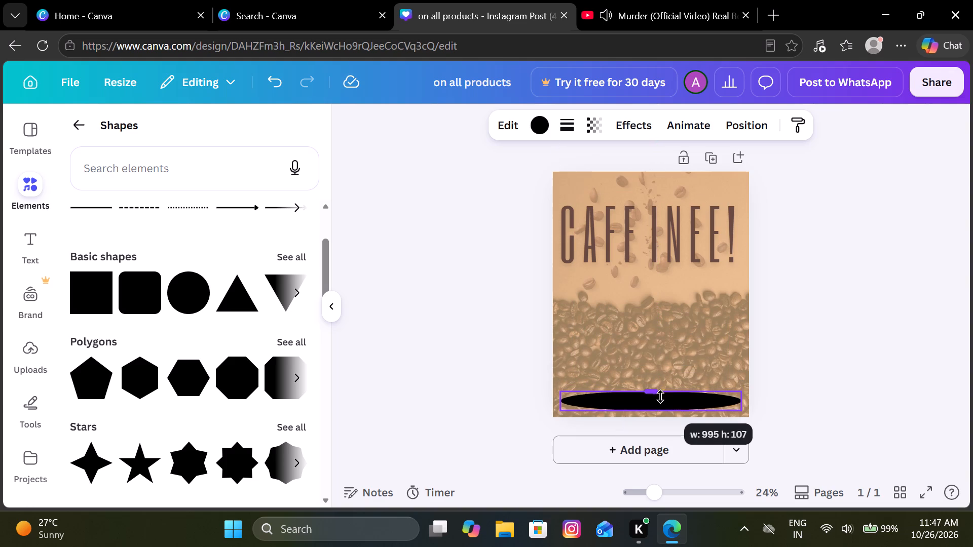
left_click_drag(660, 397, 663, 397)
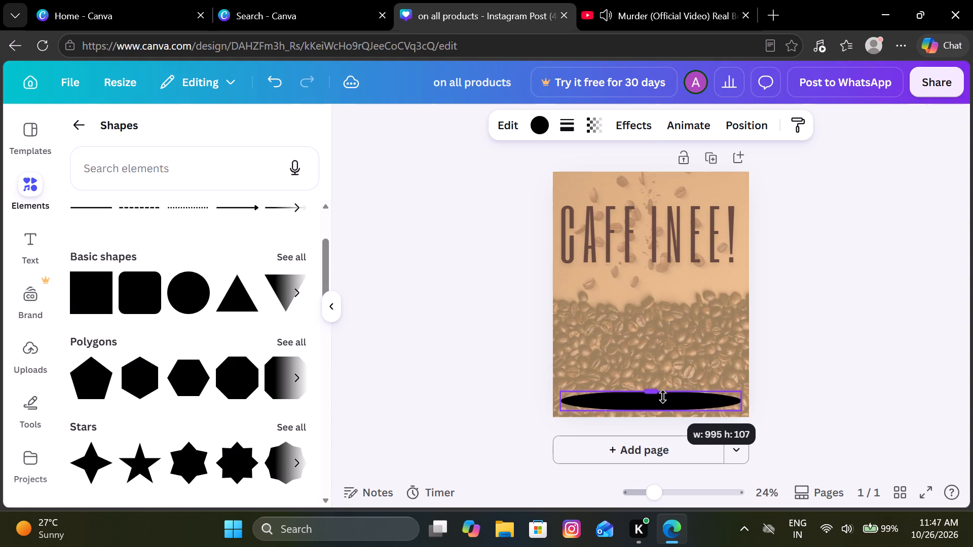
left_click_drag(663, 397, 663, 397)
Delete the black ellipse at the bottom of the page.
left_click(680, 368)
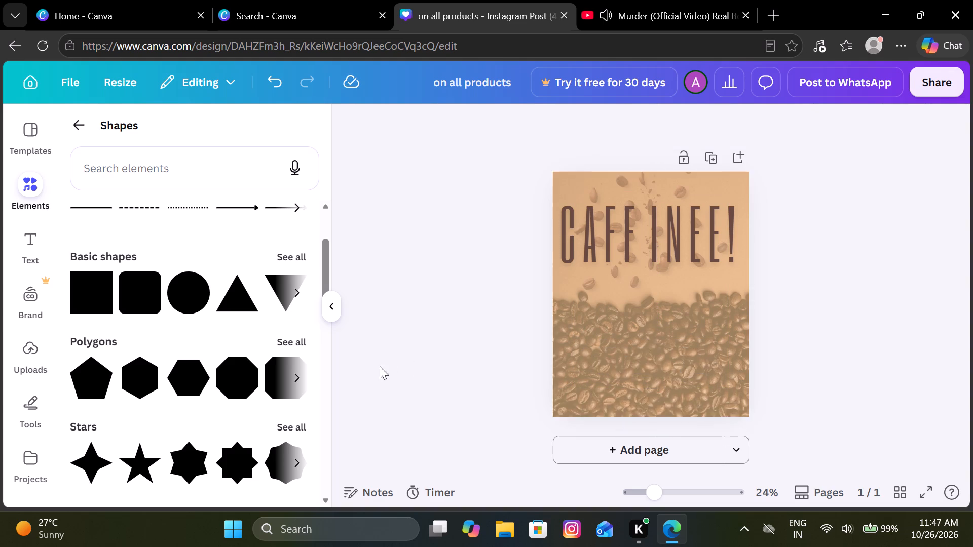
Add a rounded square from the basic shapes to the middle of the page.
left_click(295, 375)
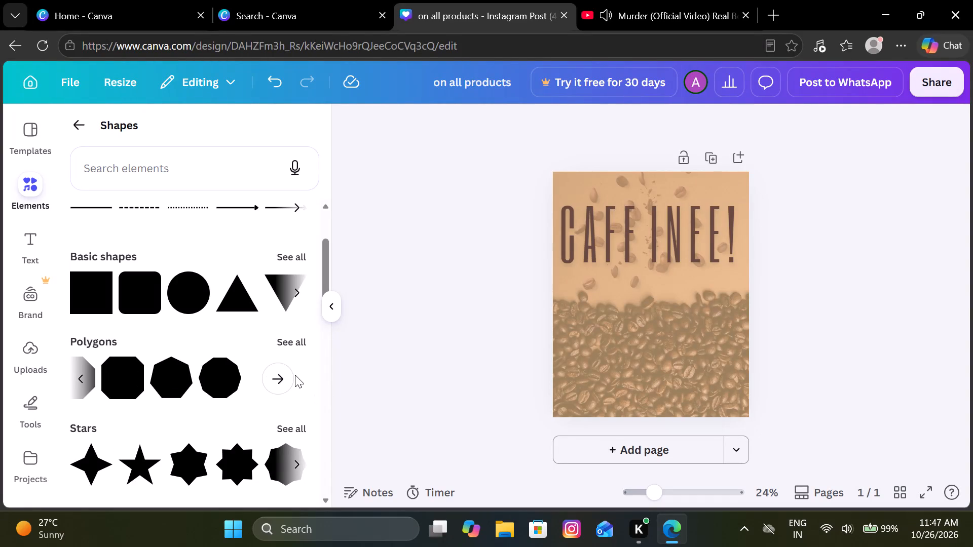
left_click(146, 294)
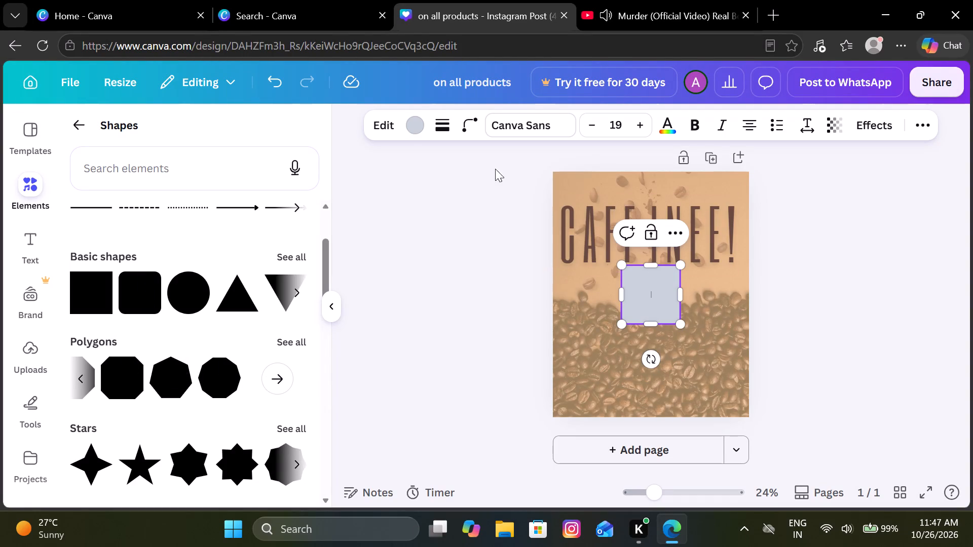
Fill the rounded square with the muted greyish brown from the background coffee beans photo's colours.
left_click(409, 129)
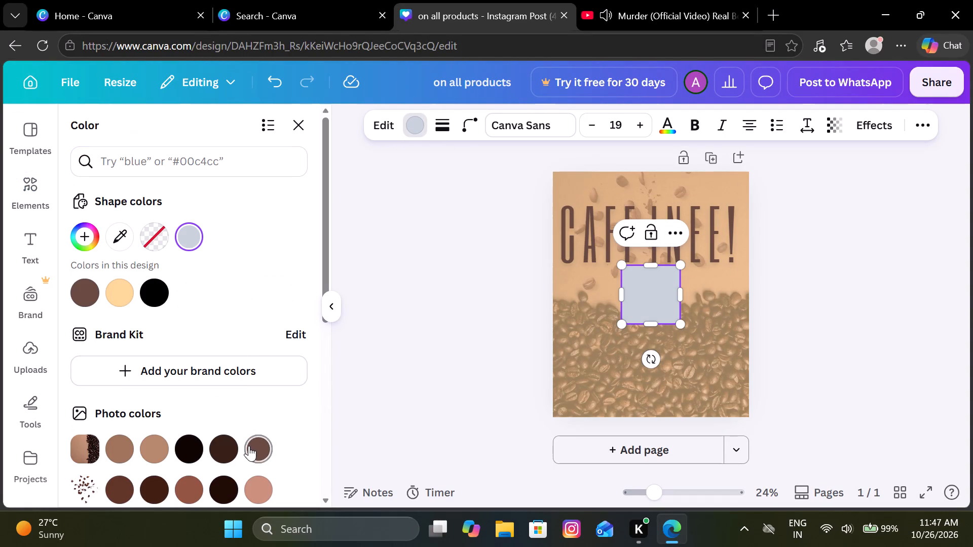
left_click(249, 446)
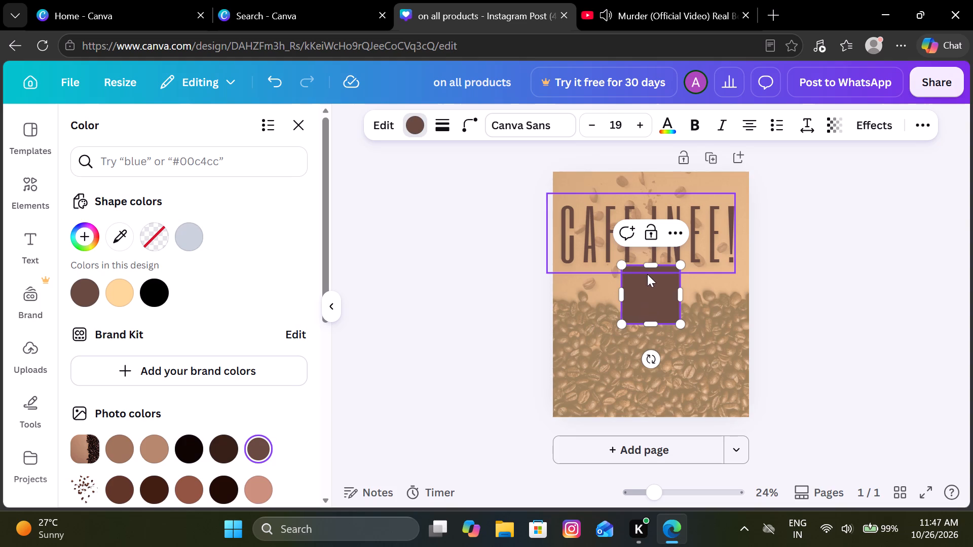
Flatten and widen the rounded square into a thin horizontal bar about 884 wide.
left_click_drag(647, 265, 655, 311)
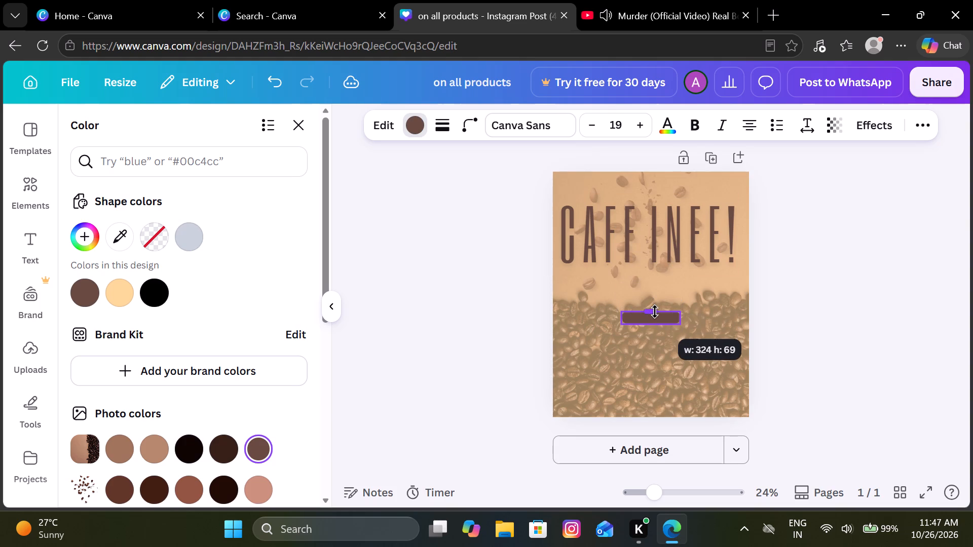
left_click_drag(655, 311, 655, 312)
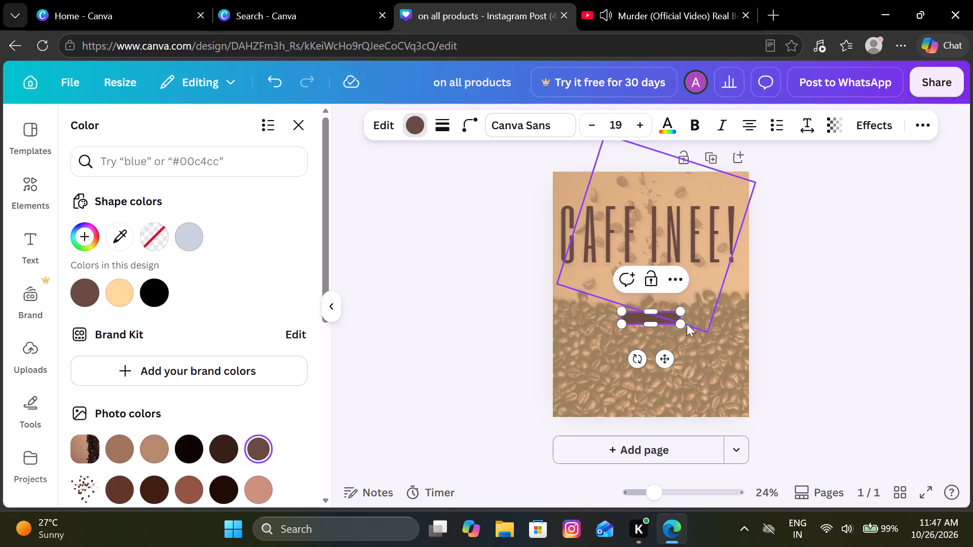
left_click_drag(683, 319, 729, 316)
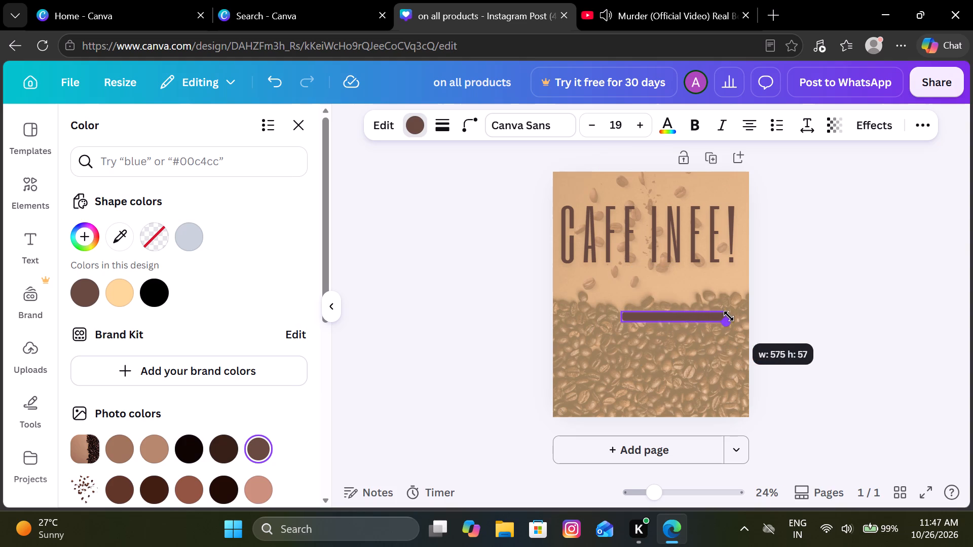
left_click_drag(729, 316, 785, 315)
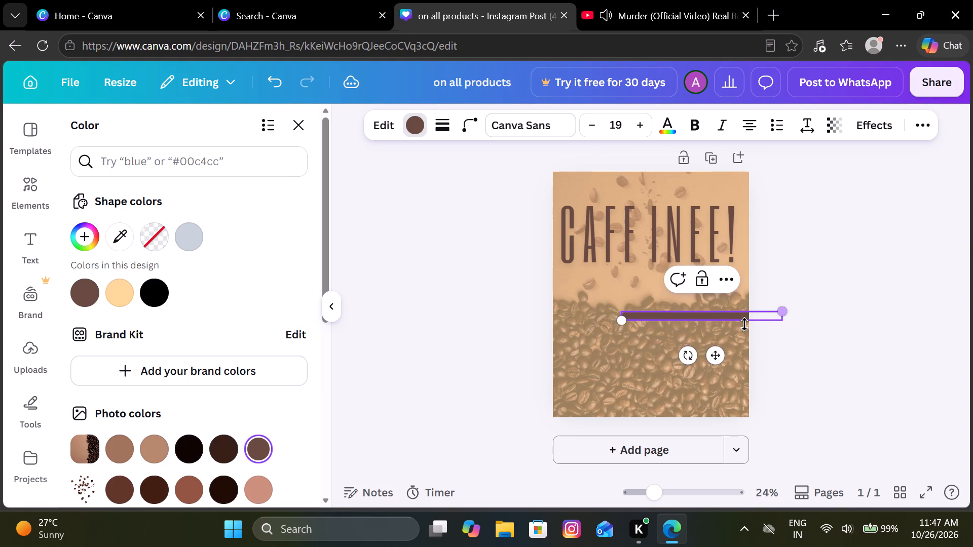
left_click(857, 252)
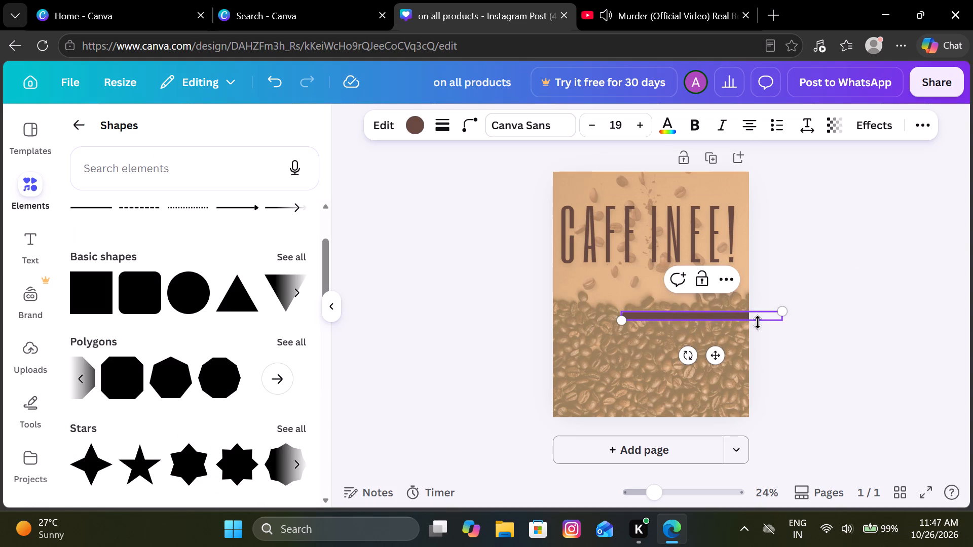
left_click(823, 199)
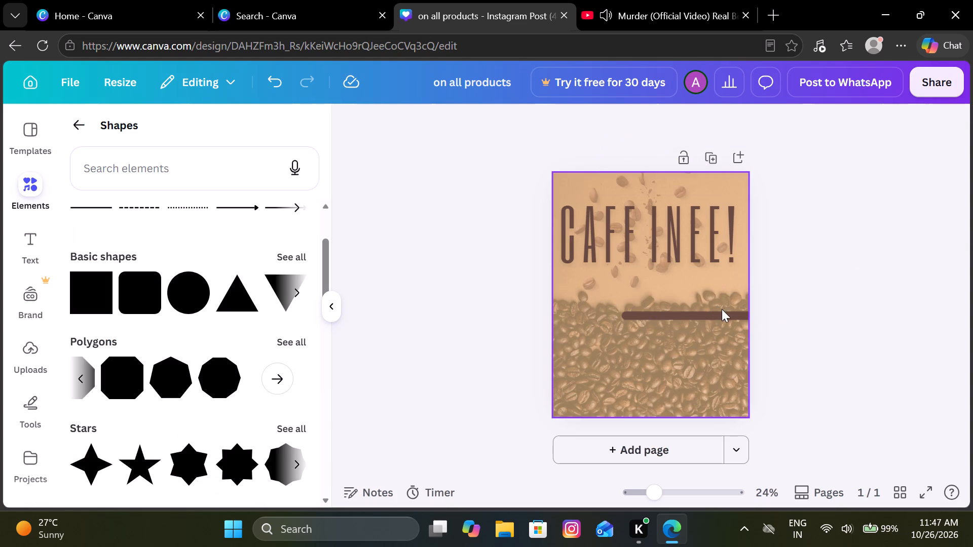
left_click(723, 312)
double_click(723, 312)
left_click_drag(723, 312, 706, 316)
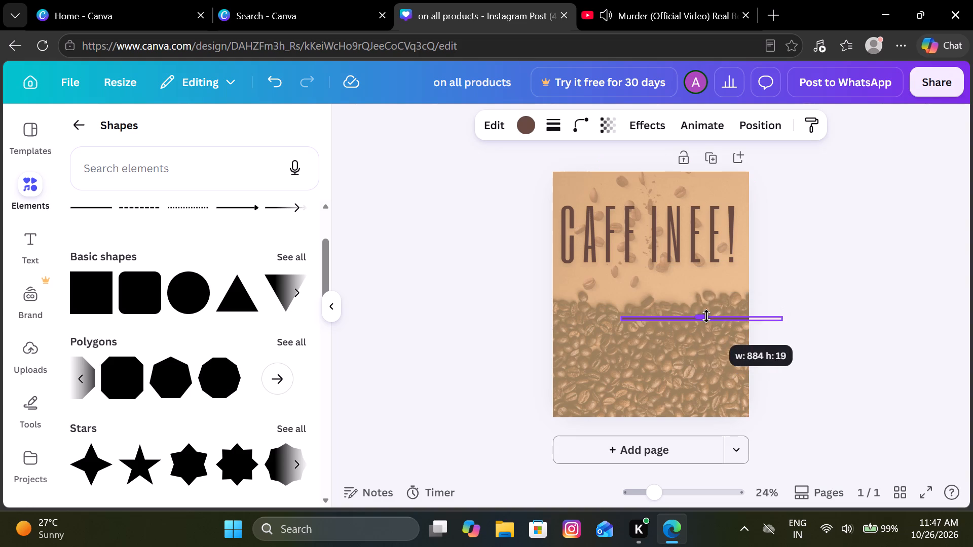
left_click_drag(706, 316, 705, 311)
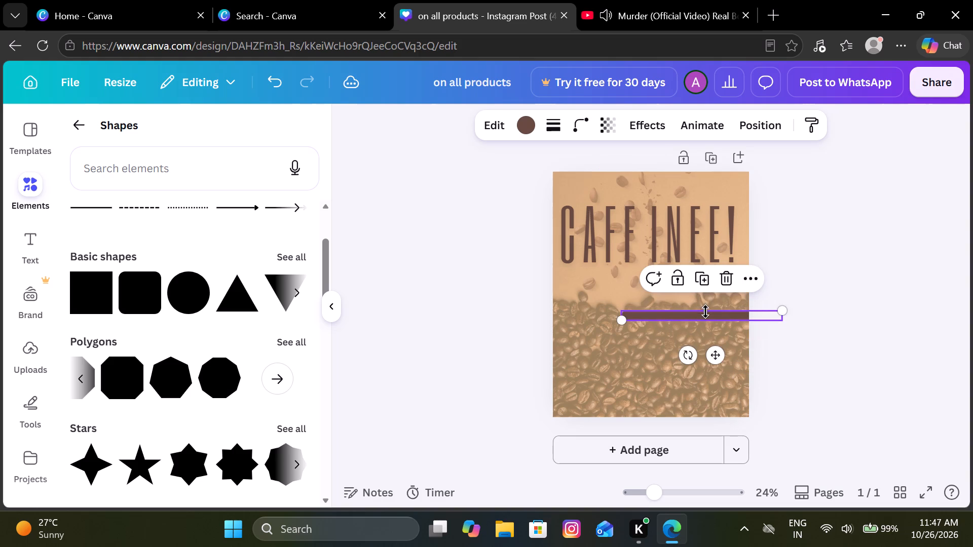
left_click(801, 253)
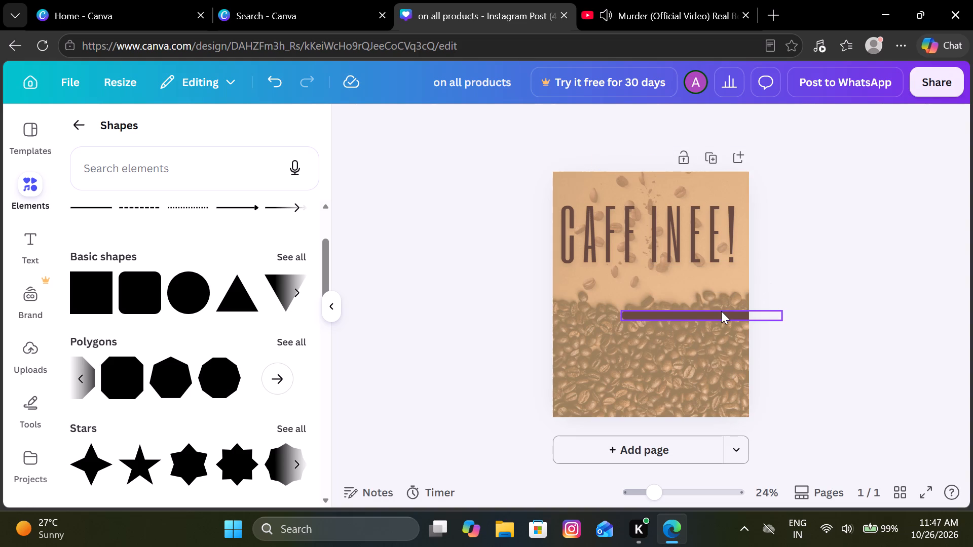
Move the thin bar to the bottom of the page, centred horizontally over the coffee beans.
left_click_drag(721, 311, 672, 395)
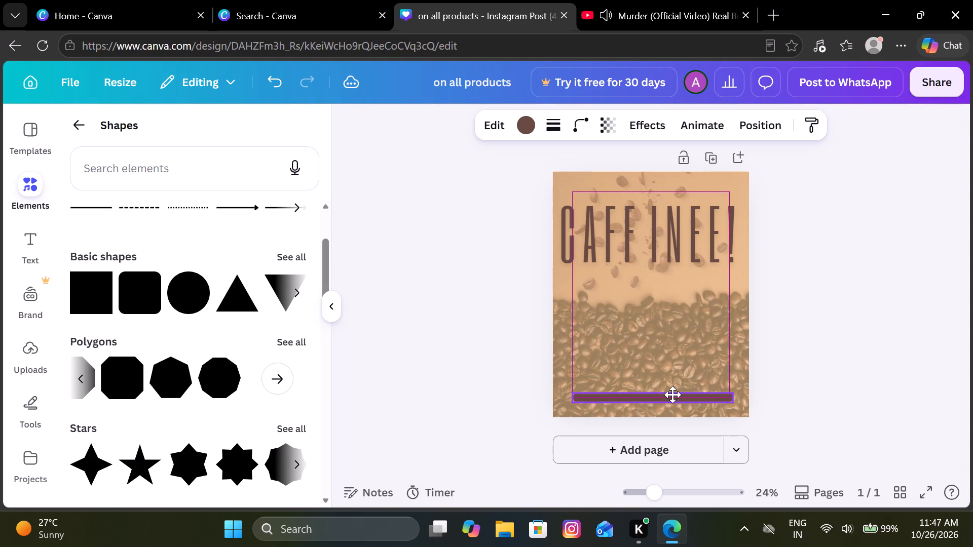
left_click_drag(672, 395, 670, 395)
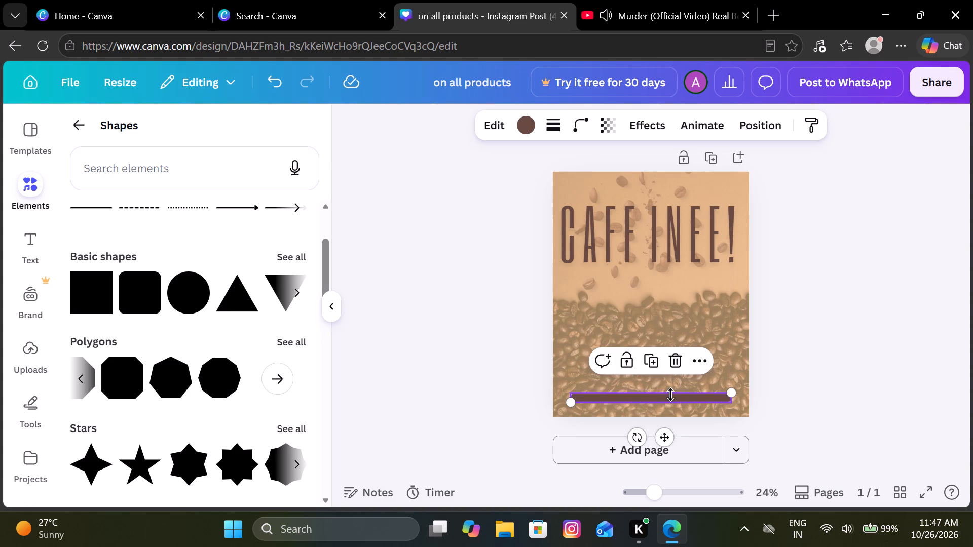
left_click(754, 305)
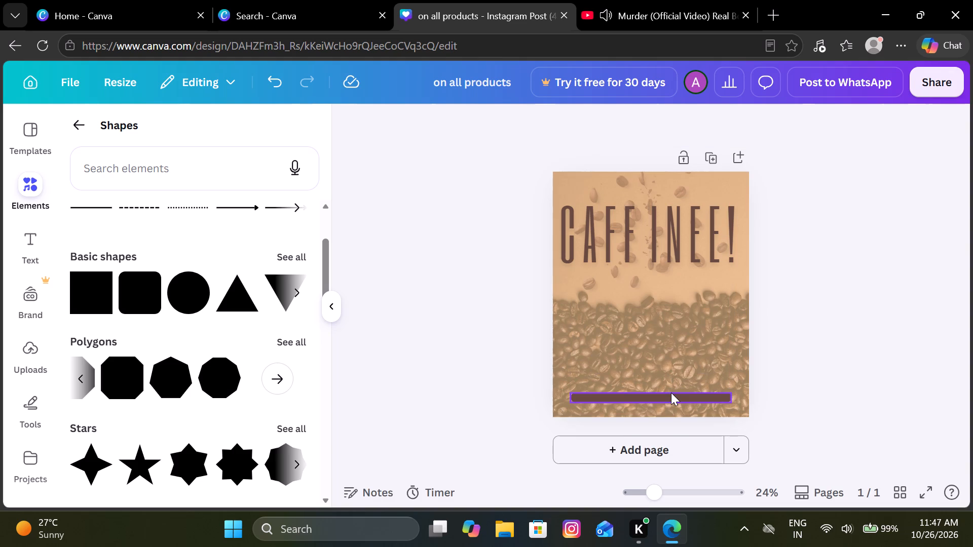
Recolour the bottom bar with the near-black shade from the background coffee beans photo's colours.
left_click(671, 393)
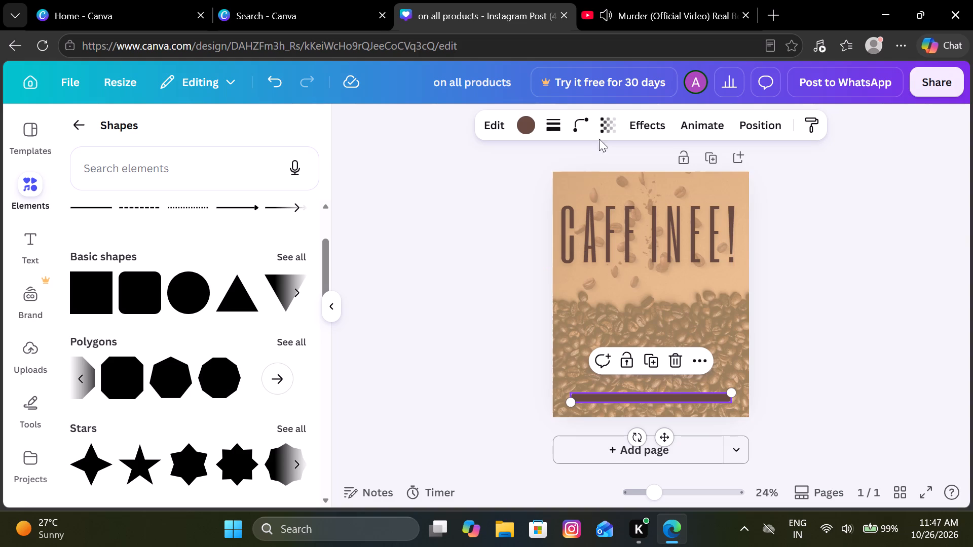
left_click(530, 133)
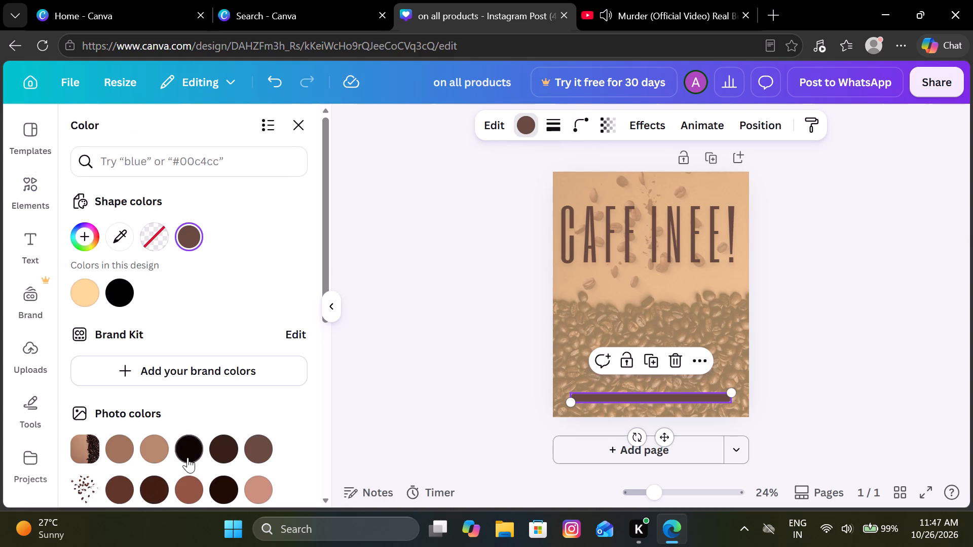
left_click(188, 456)
left_click(424, 380)
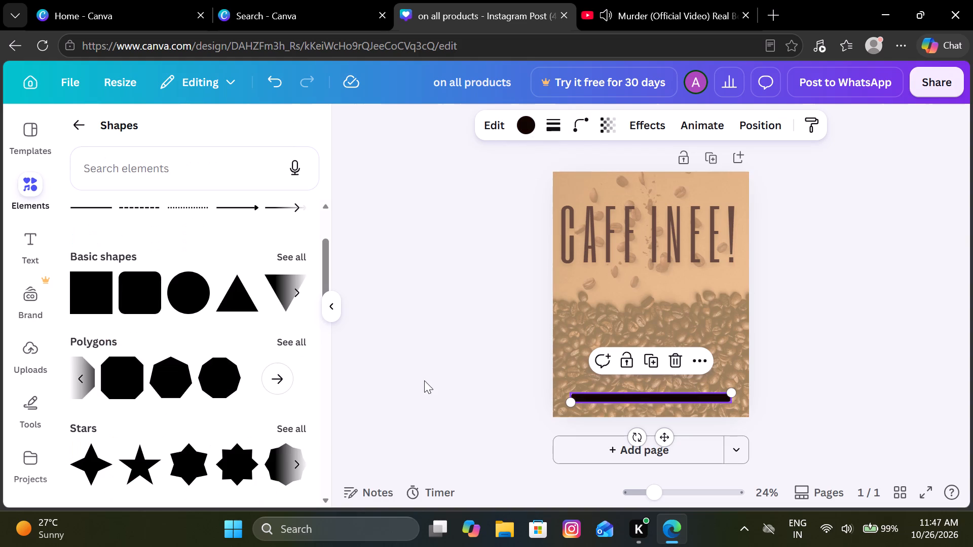
left_click(424, 380)
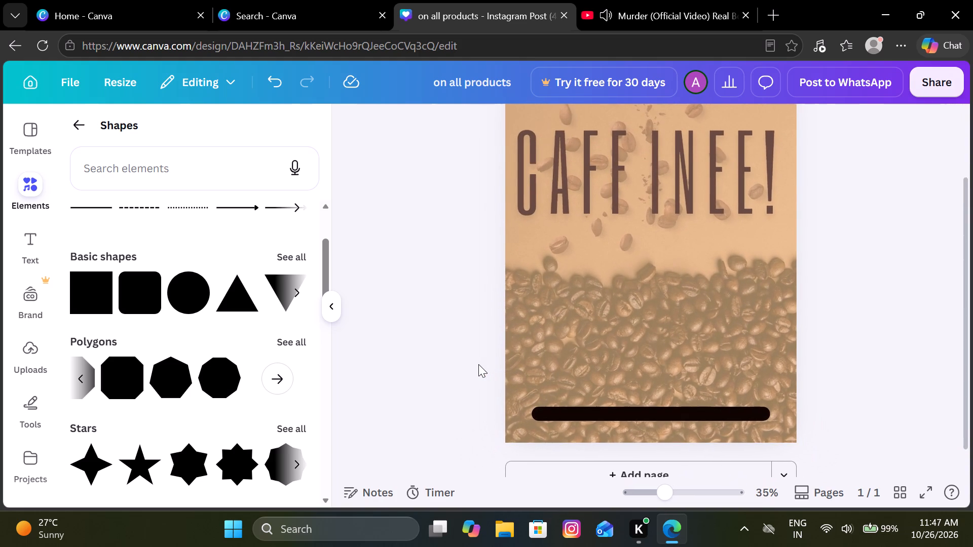
Remove the extra space in the middle of the headline so it reads "CAFFINEE!".
left_click(639, 170)
left_click(639, 170)
left_click(639, 170)
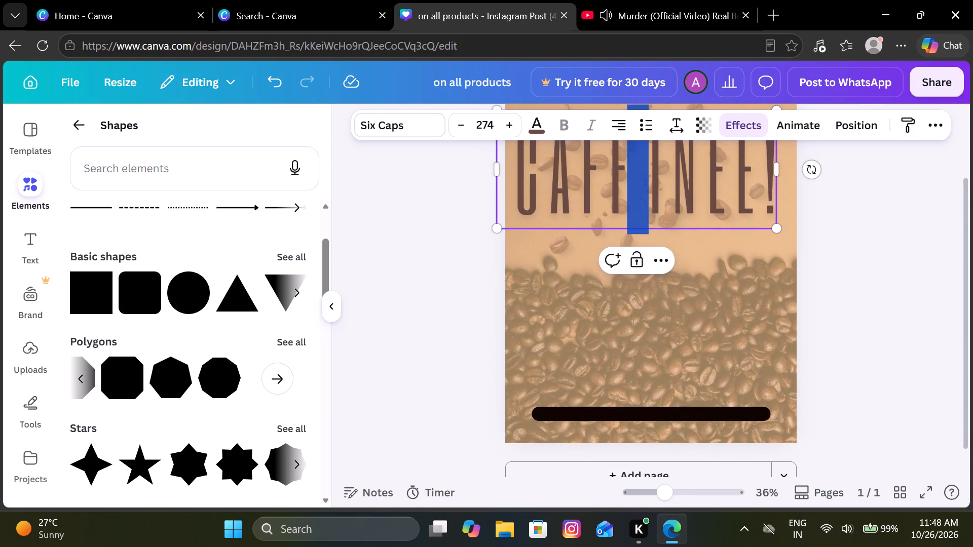
left_click(639, 170)
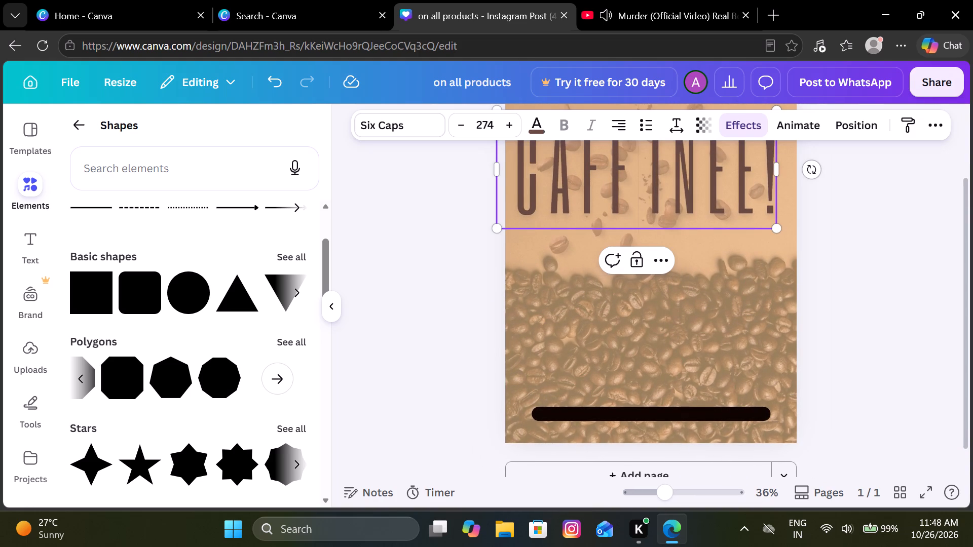
key("space")
key("BackSpace")
key("BackSpace")
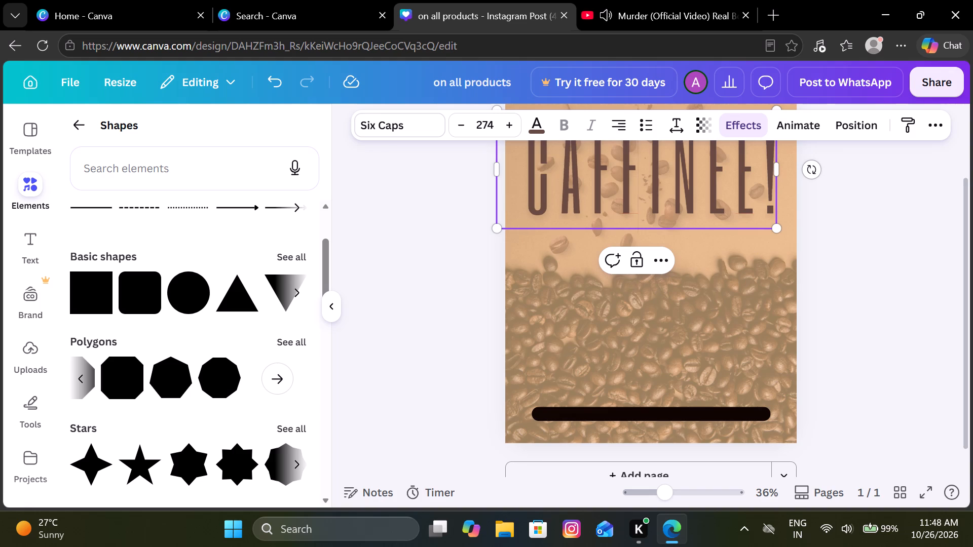
left_click(645, 189)
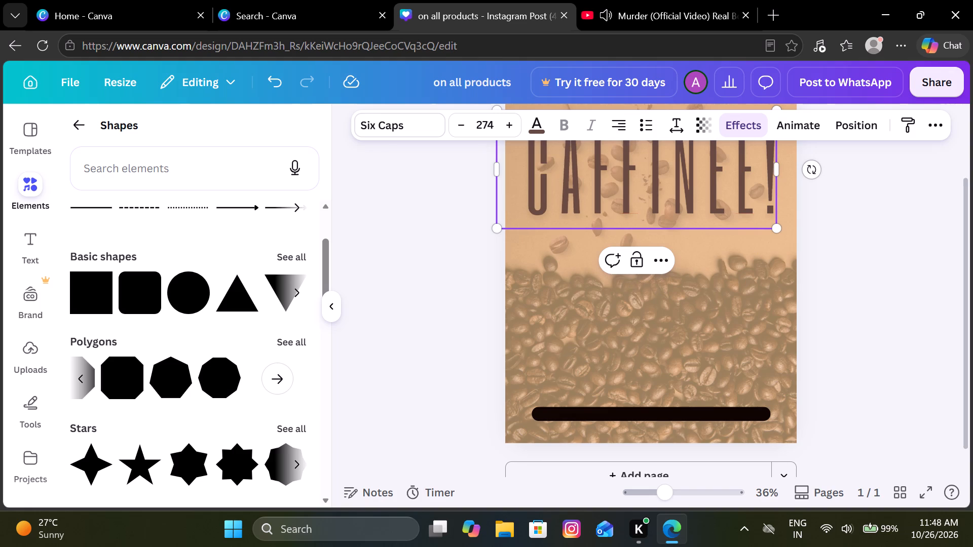
key("BackSpace")
left_click(645, 189)
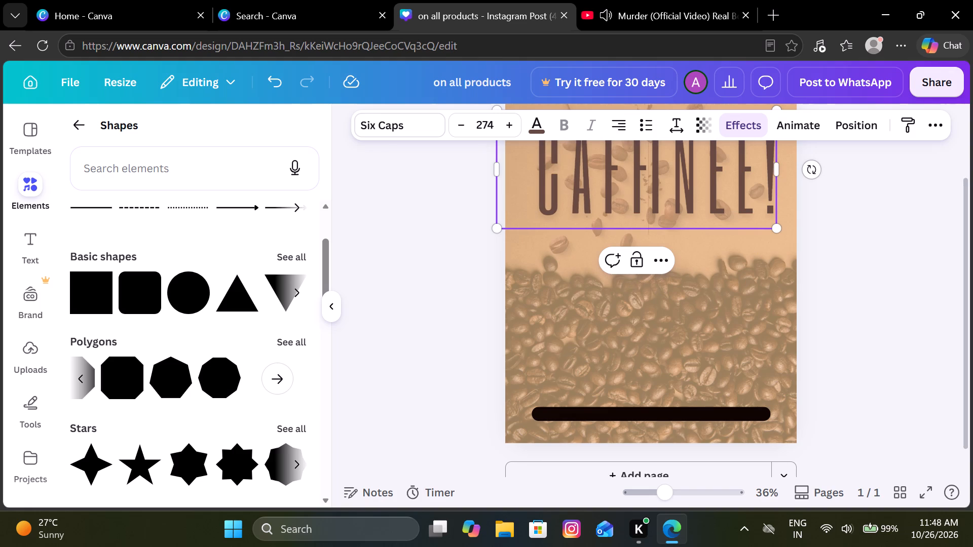
key("space")
left_click(839, 215)
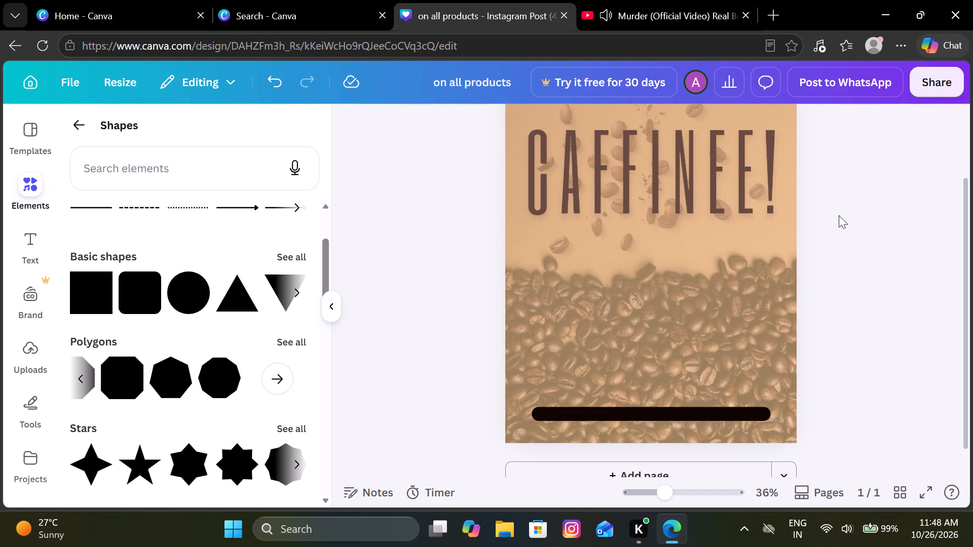
Add the gold serif "GOLDEN HOUR" font combination to the page.
scroll(839, 215, "down", 1)
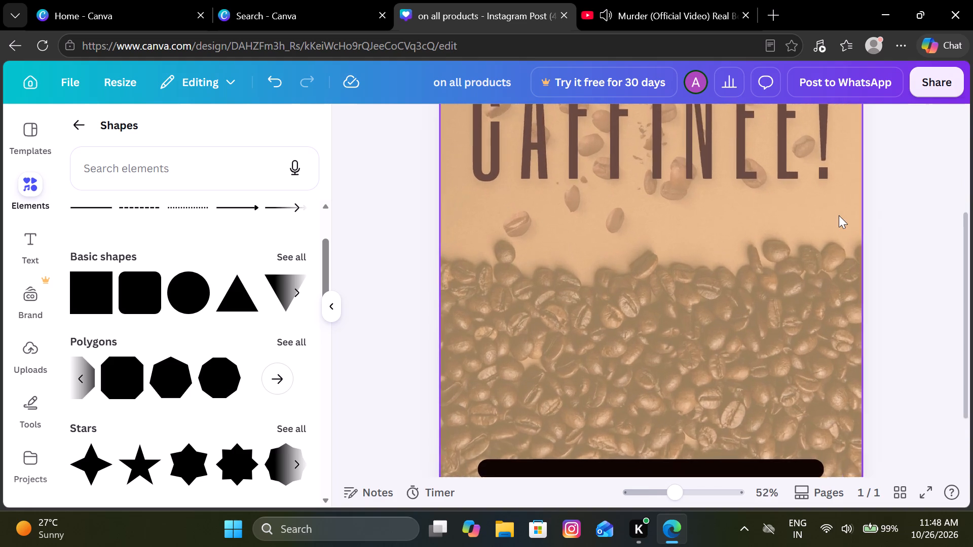
scroll(839, 215, "down", 2)
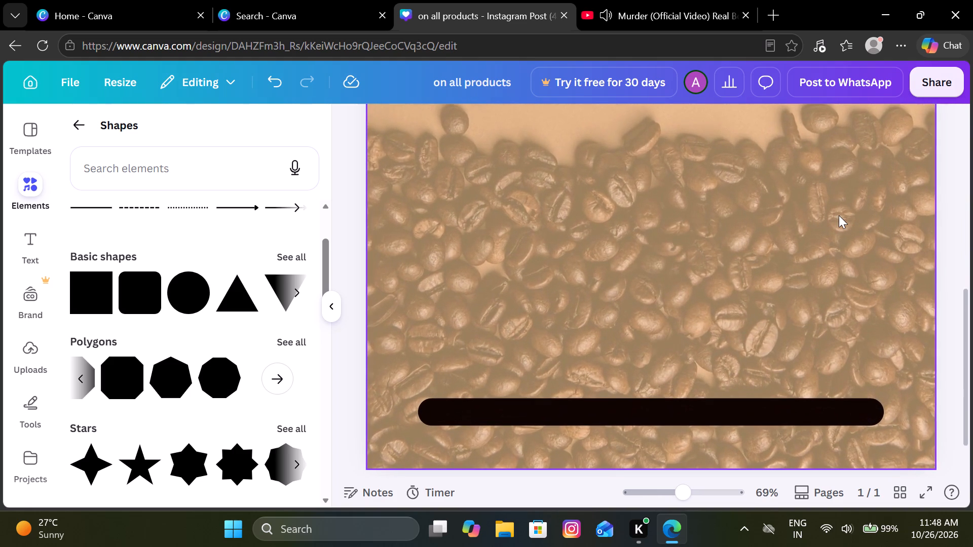
scroll(839, 215, "down", 1)
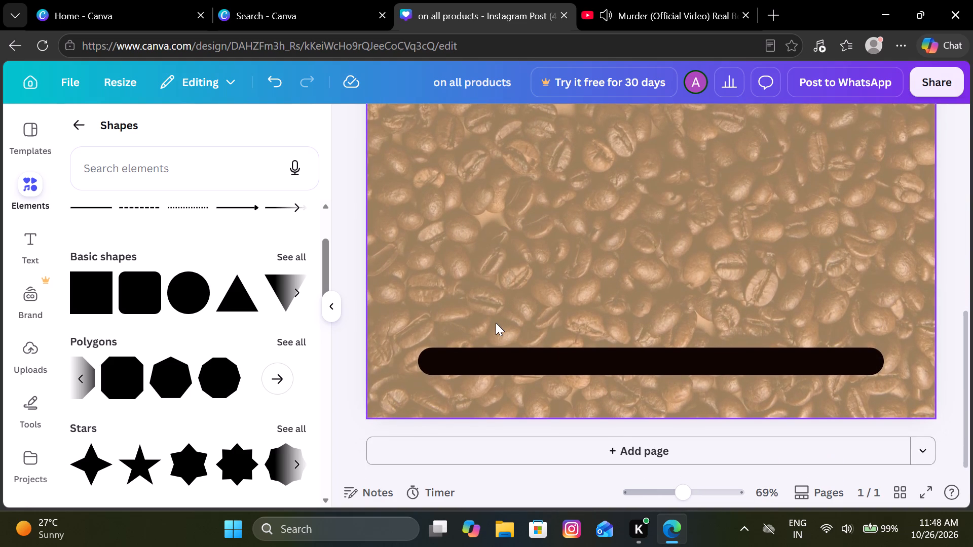
left_click(25, 237)
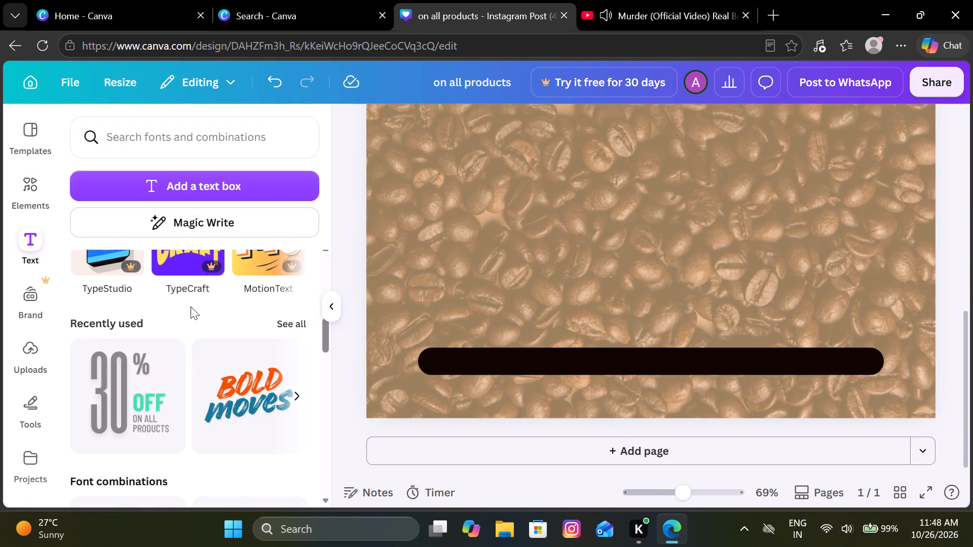
scroll(164, 376, "down", 7)
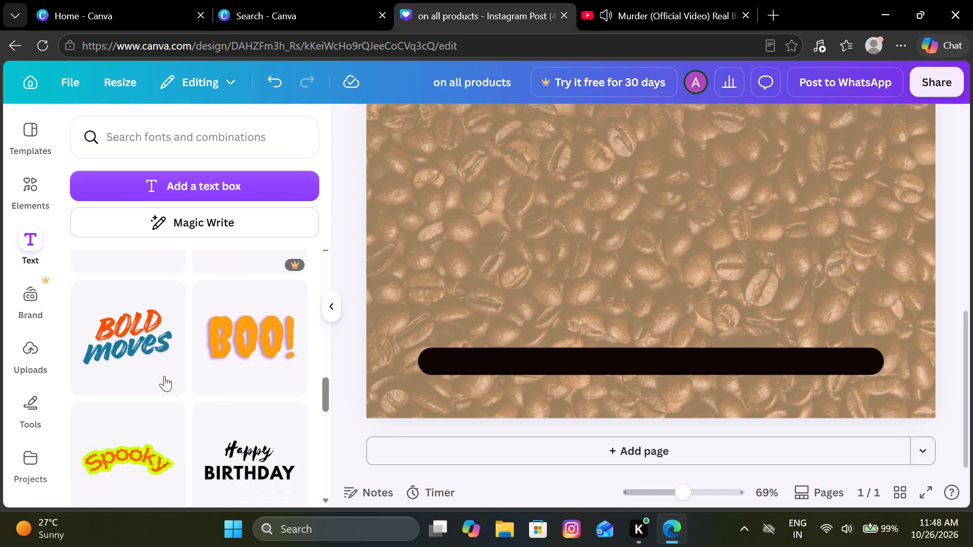
scroll(164, 376, "down", 1)
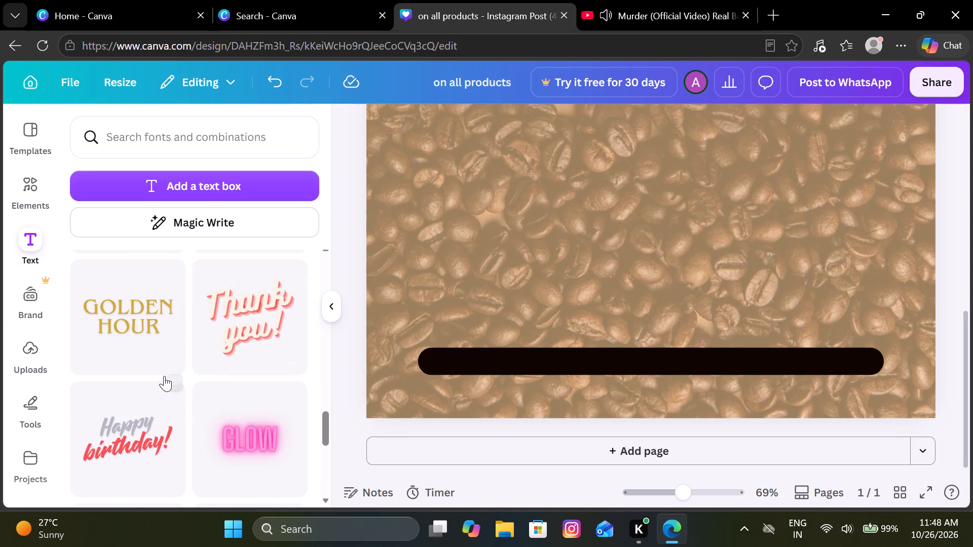
left_click(149, 361)
Replace the "GOLDEN HOUR" text with "THE ONLY ADDICTION I HAVE".
scroll(569, 210, "up", 1)
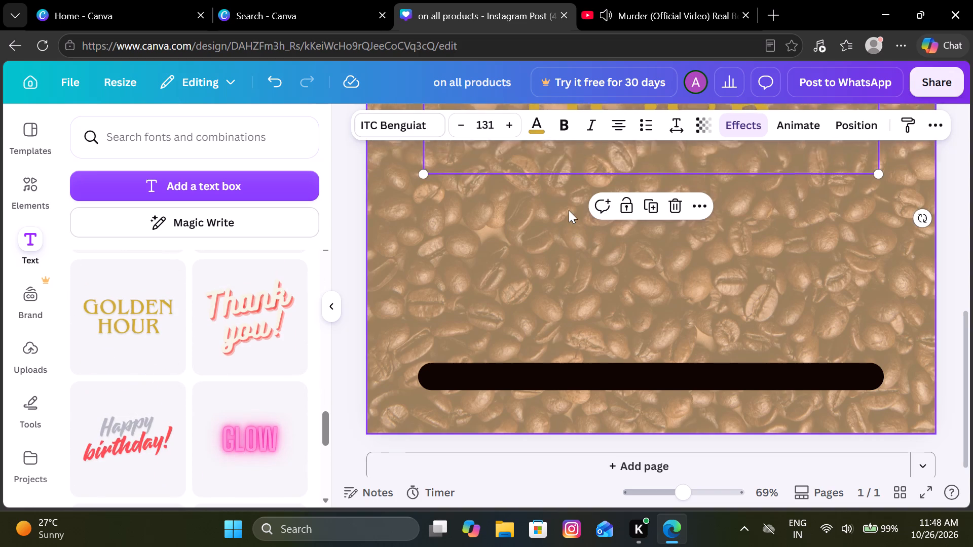
scroll(569, 210, "up", 2)
left_click(608, 271)
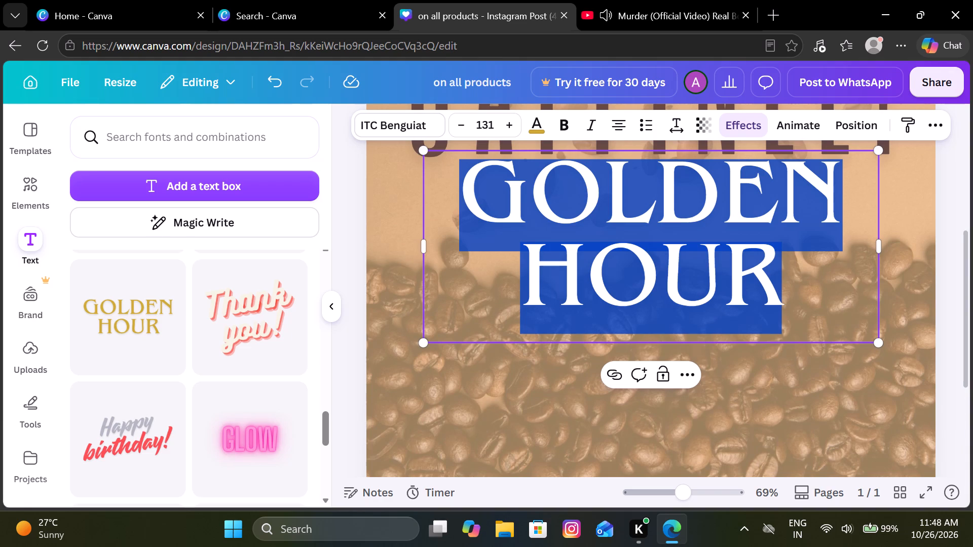
type("TH")
type("E O")
type("NLY")
key("space")
type("ADDICTION I HAVE")
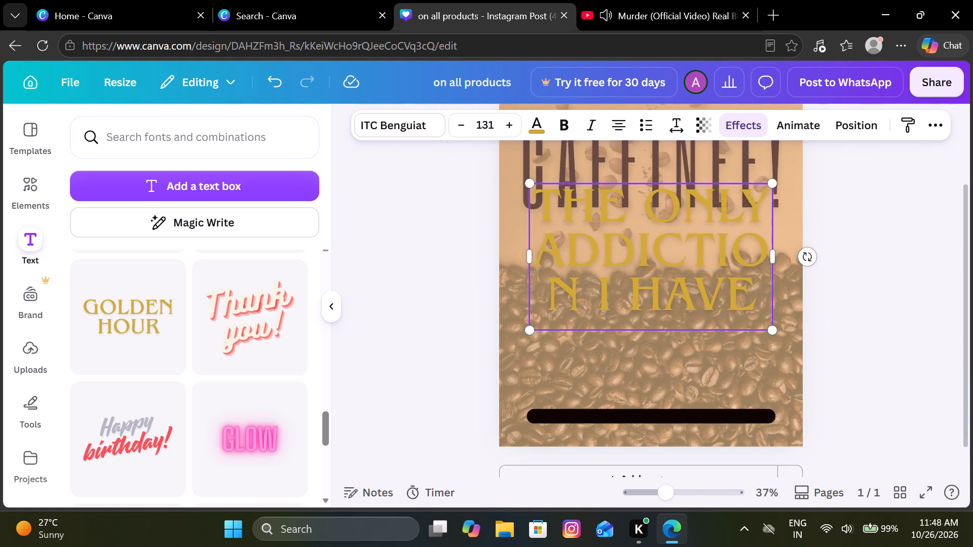
Shrink the gold tagline to font size 44.1 and widen its box so the text fits on one line.
left_click_drag(774, 335, 683, 263)
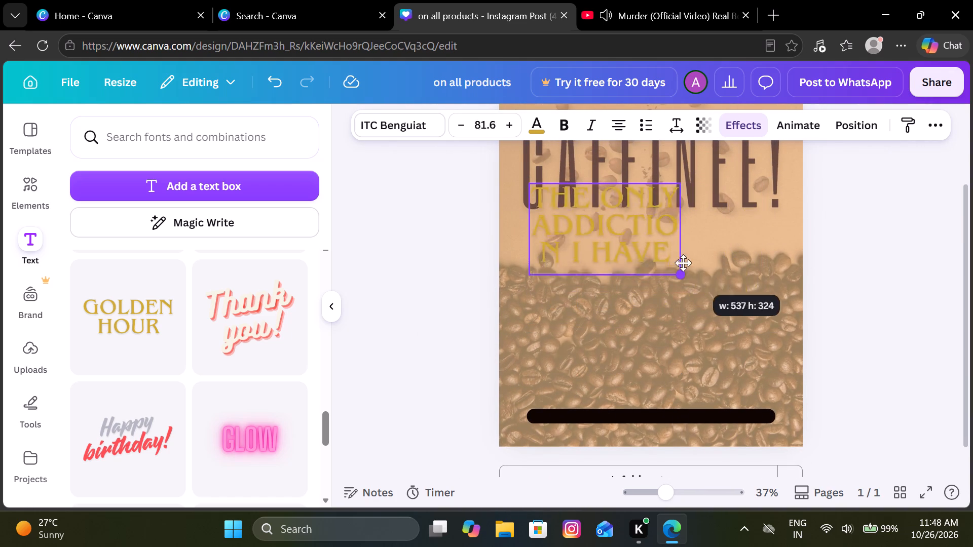
left_click_drag(683, 263, 619, 226)
left_click_drag(613, 209, 679, 199)
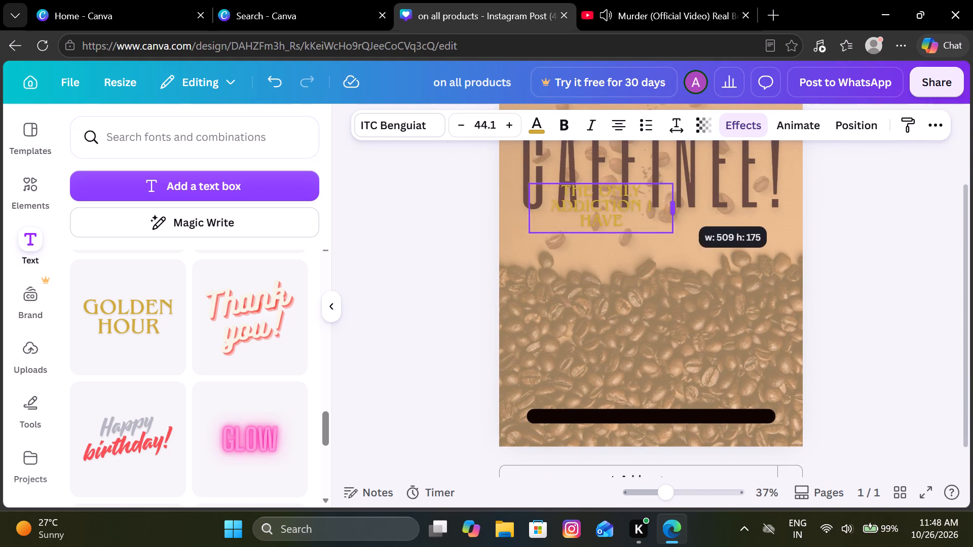
left_click_drag(679, 199, 787, 205)
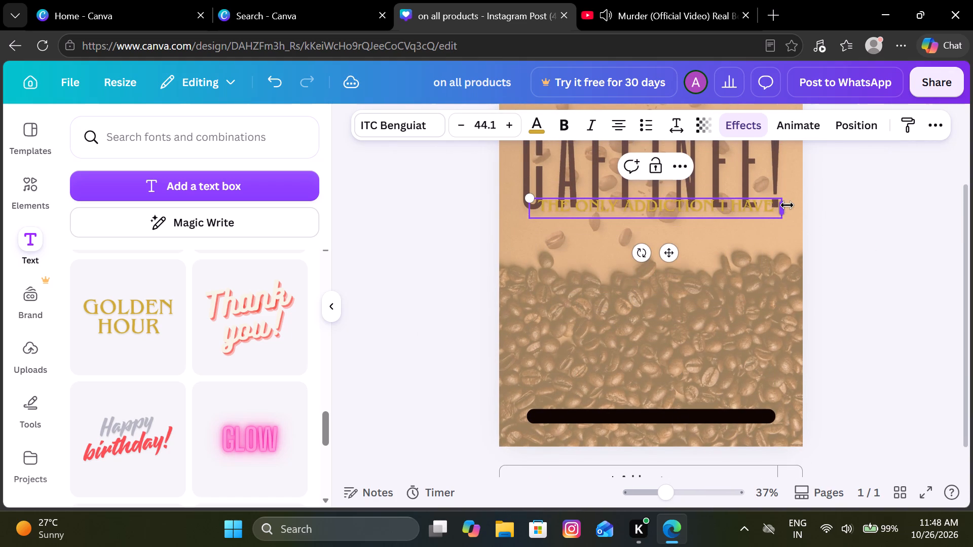
left_click_drag(719, 209, 844, 212)
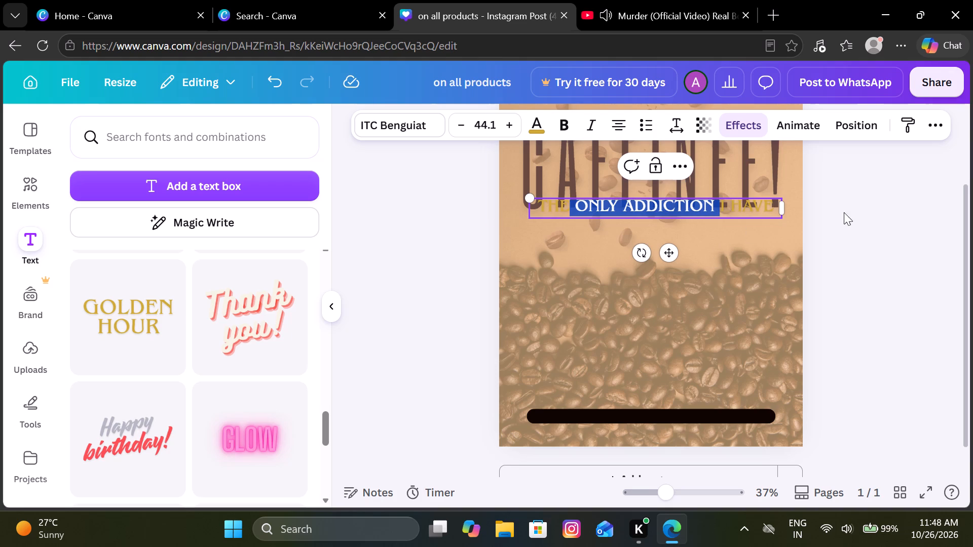
left_click_drag(844, 212, 858, 212)
left_click(858, 212)
Move the gold tagline down onto the dark bar at the bottom of the page, centred horizontally.
left_click_drag(739, 203, 729, 295)
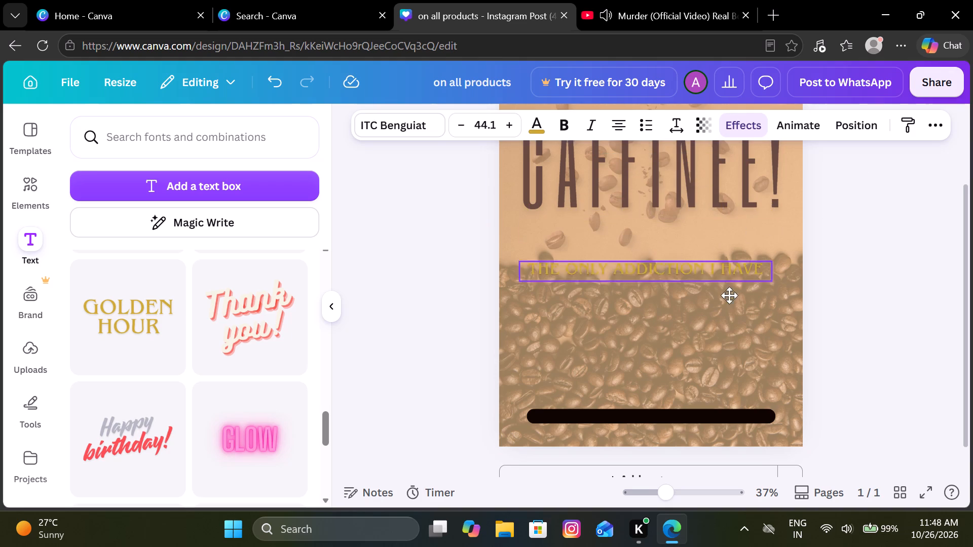
left_click_drag(729, 295, 735, 414)
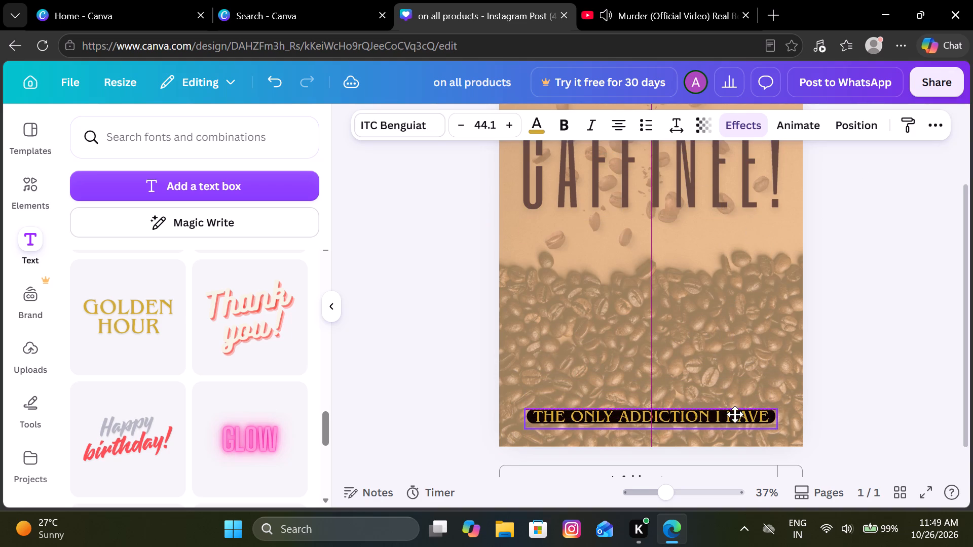
left_click_drag(735, 414, 735, 415)
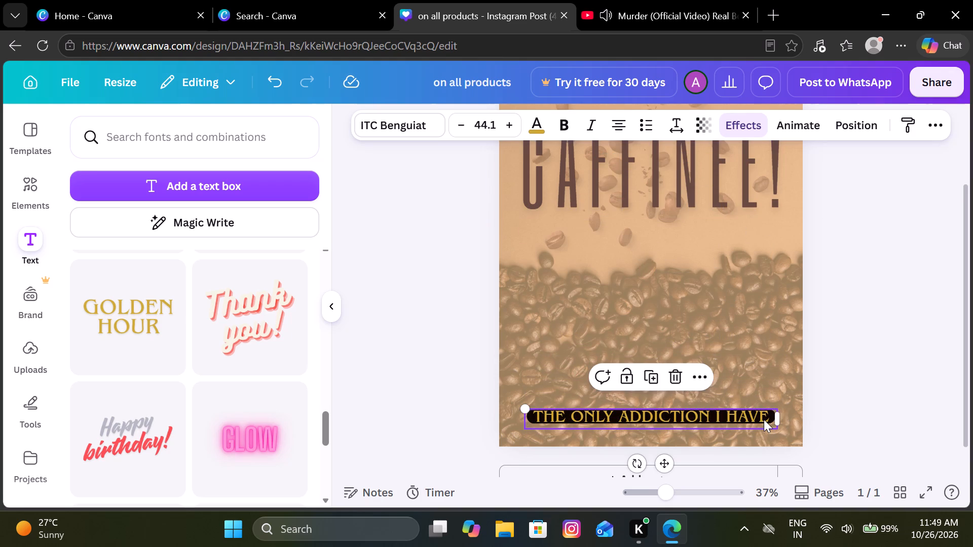
Scale the gold tagline down to font size 32.5 so it is shorter than the dark bar.
left_click(764, 419)
left_click(775, 423)
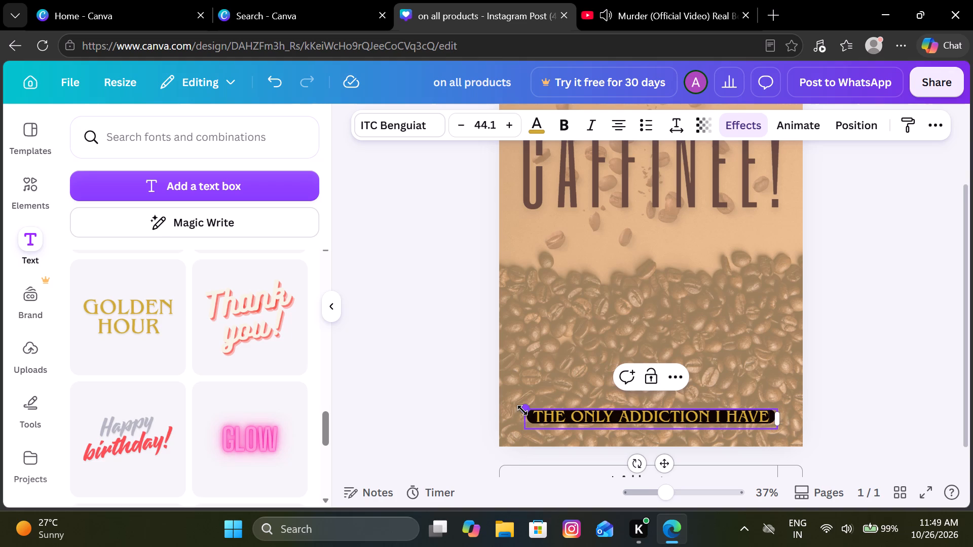
left_click_drag(522, 410, 565, 424)
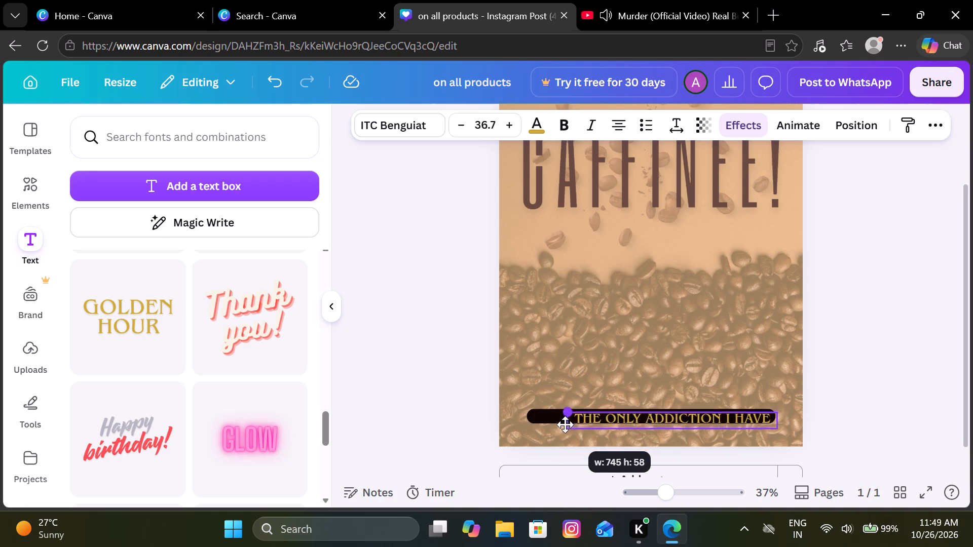
left_click_drag(565, 424, 588, 429)
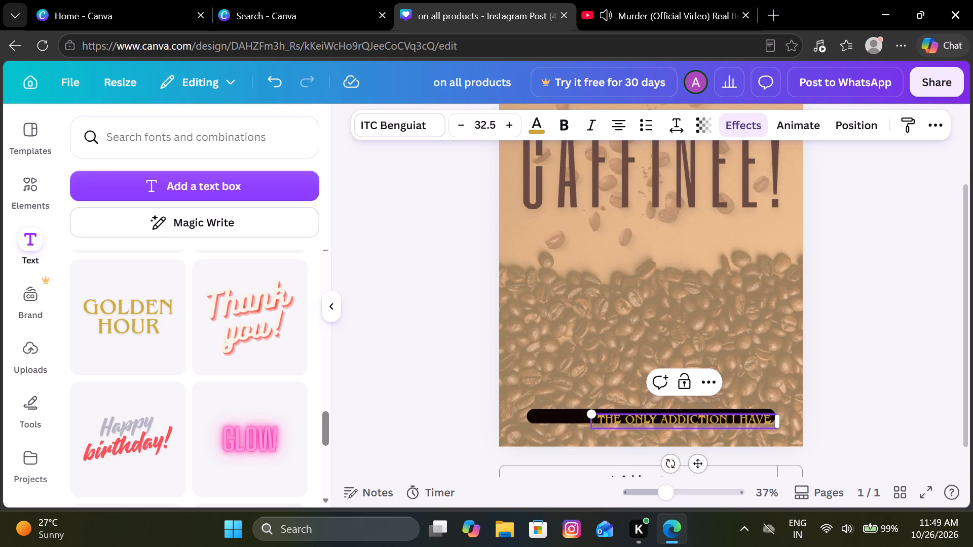
Centre the gold tagline horizontally and vertically inside the dark bottom bar.
left_click_drag(637, 412, 630, 412)
left_click_drag(630, 412, 596, 411)
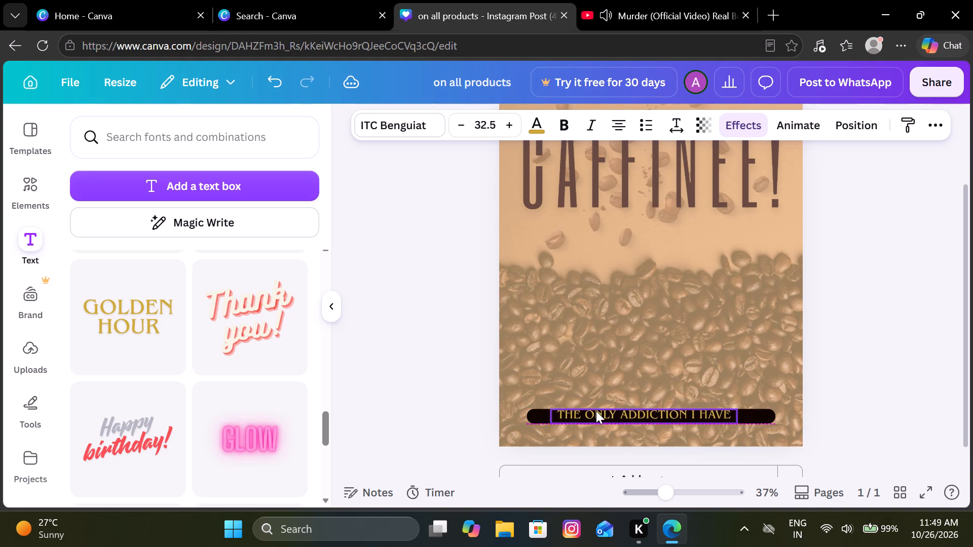
left_click_drag(596, 411, 592, 409)
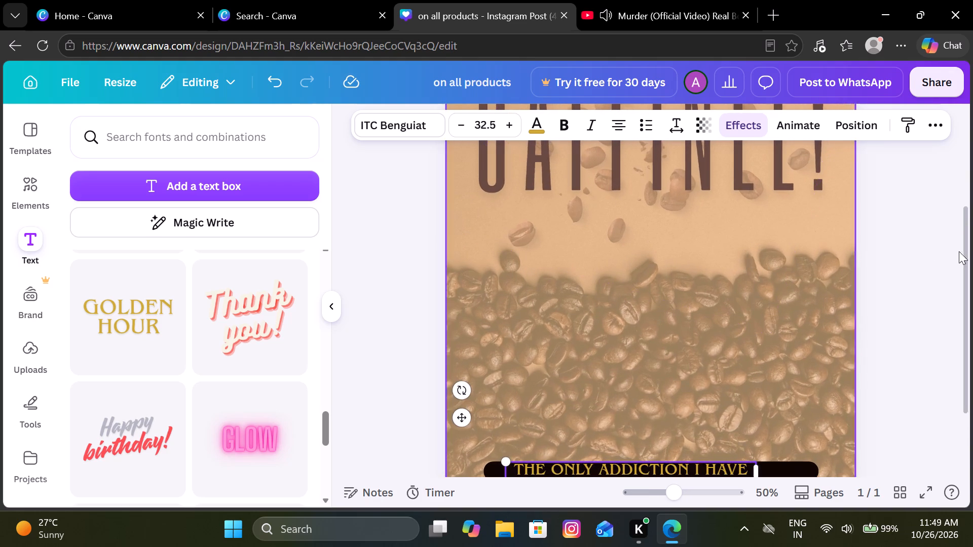
left_click(972, 258)
scroll(972, 258, "down", 2)
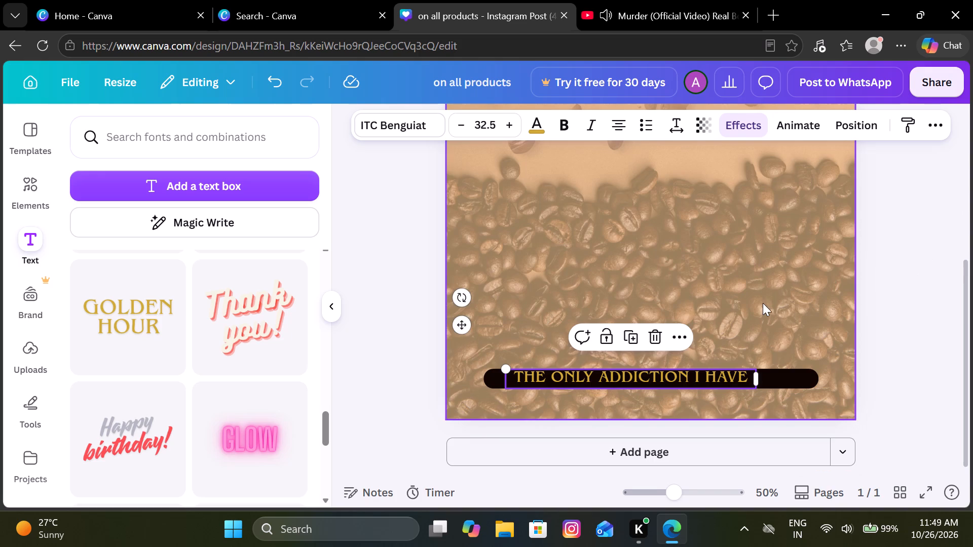
scroll(763, 303, "down", 1)
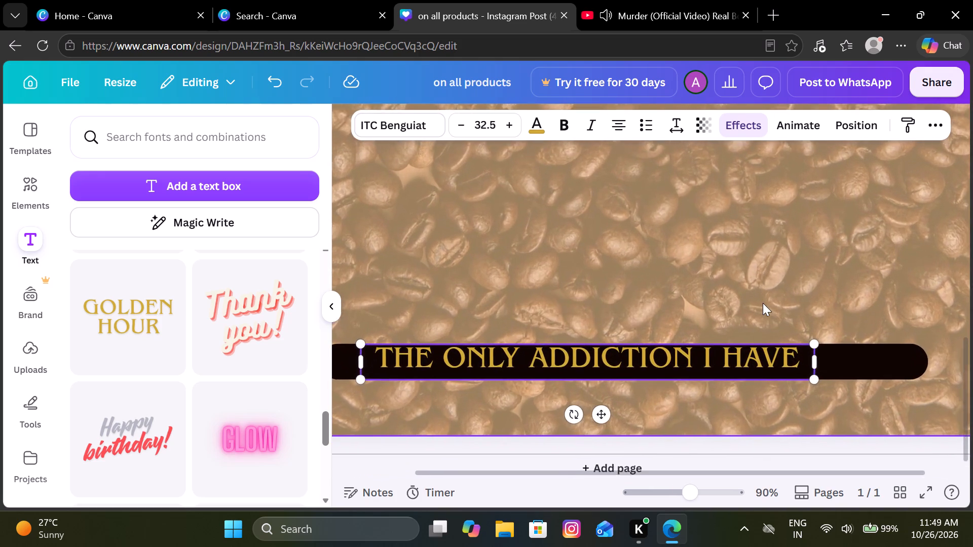
scroll(763, 303, "right", 1)
left_click_drag(751, 333, 761, 337)
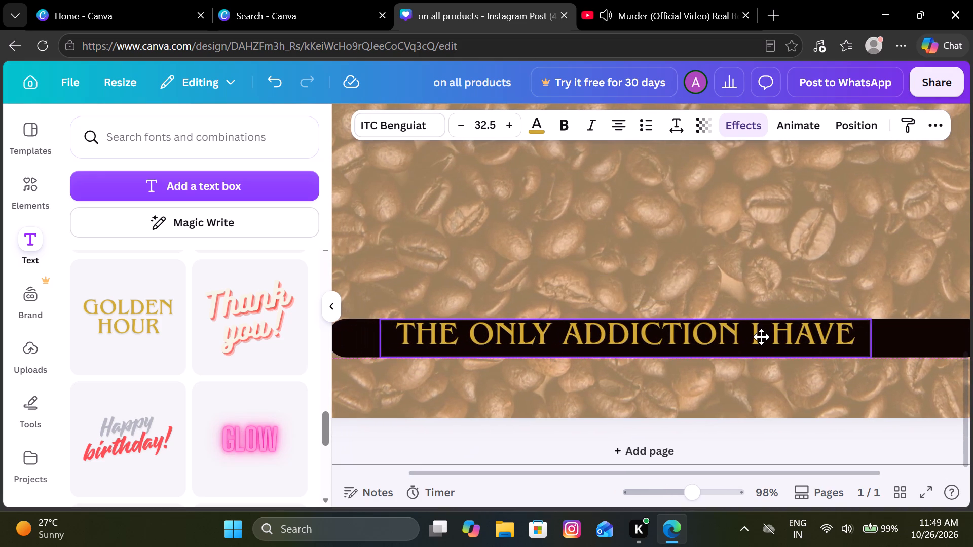
left_click_drag(761, 337, 765, 338)
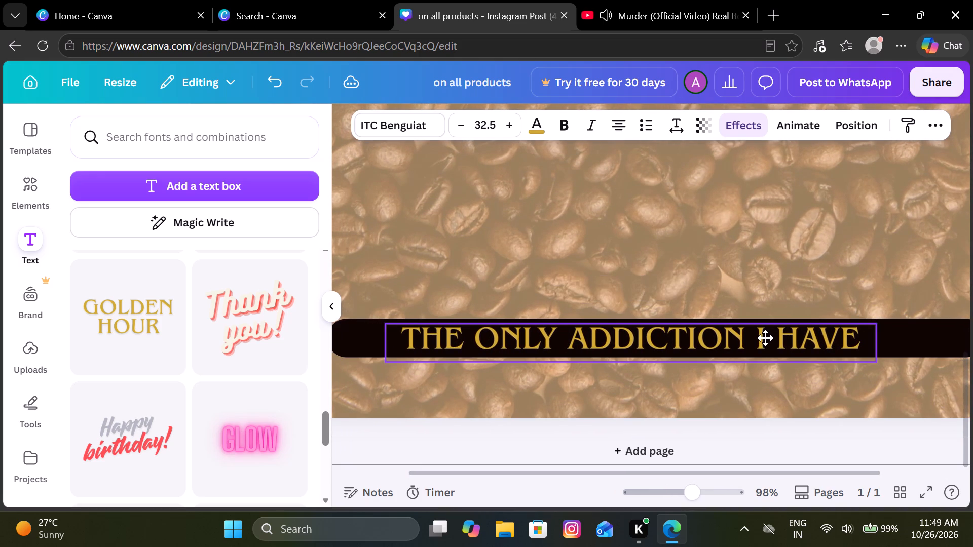
left_click_drag(765, 338, 766, 338)
left_click(808, 270)
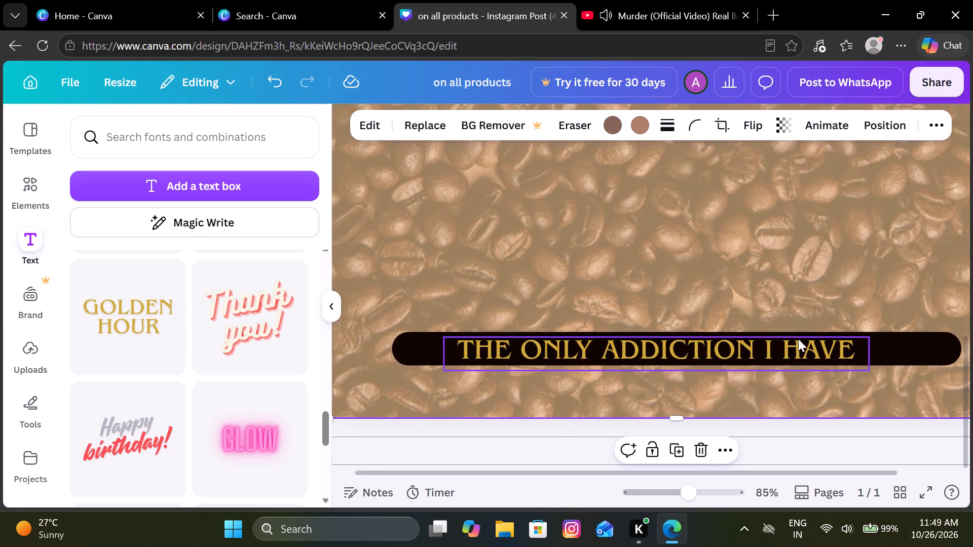
left_click_drag(798, 346, 809, 348)
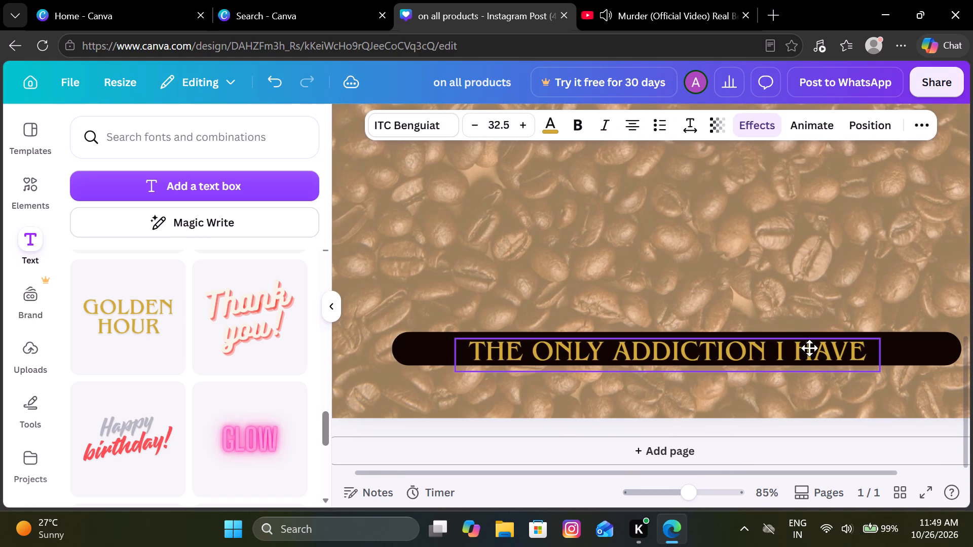
left_click_drag(809, 348, 810, 347)
left_click(798, 300)
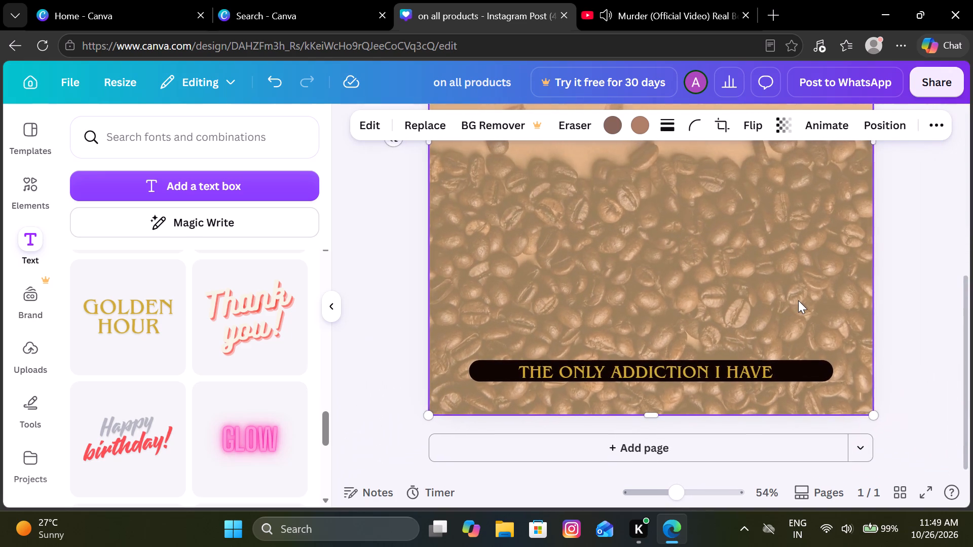
Lower the top edge of the dark bottom bar so it is slimmer and fits closely around the gold tagline.
left_click(768, 393)
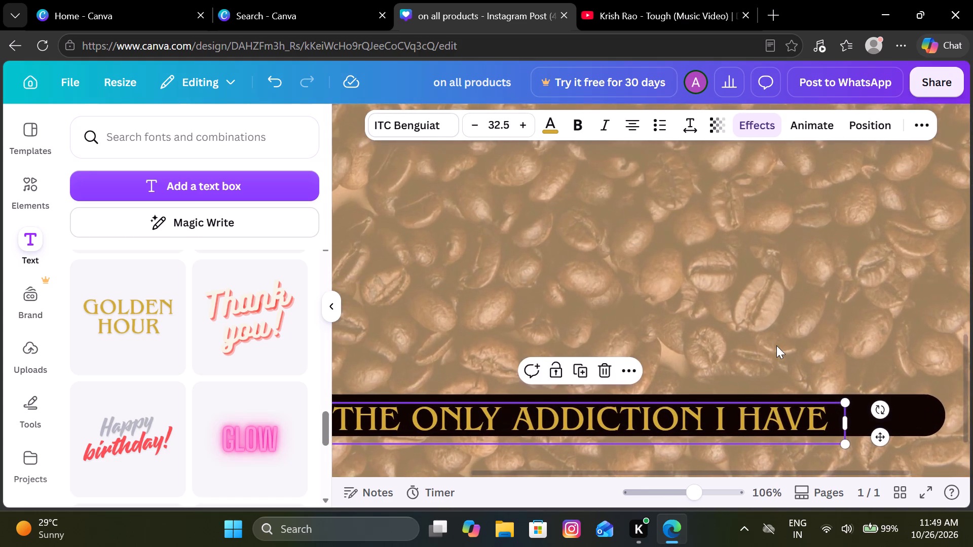
left_click(926, 323)
left_click(926, 323)
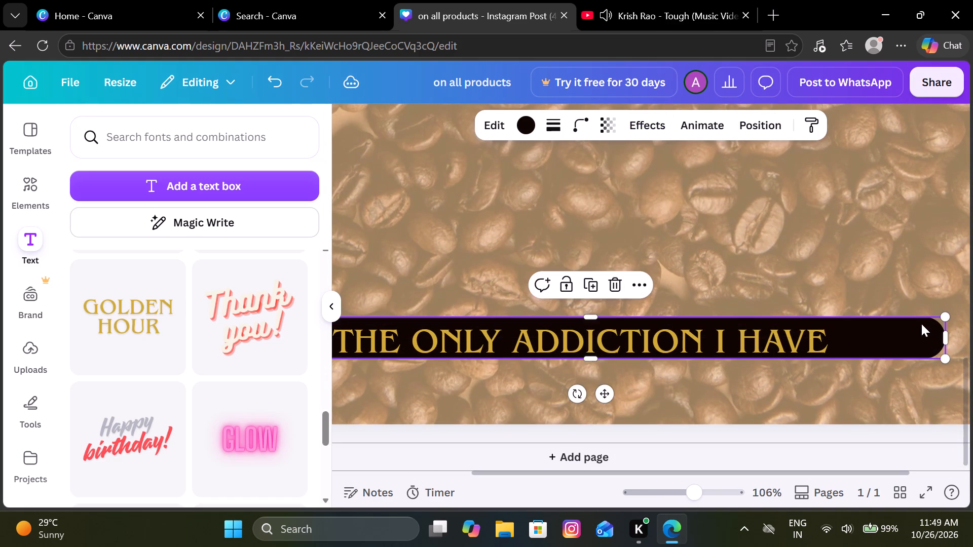
left_click_drag(913, 318, 914, 321)
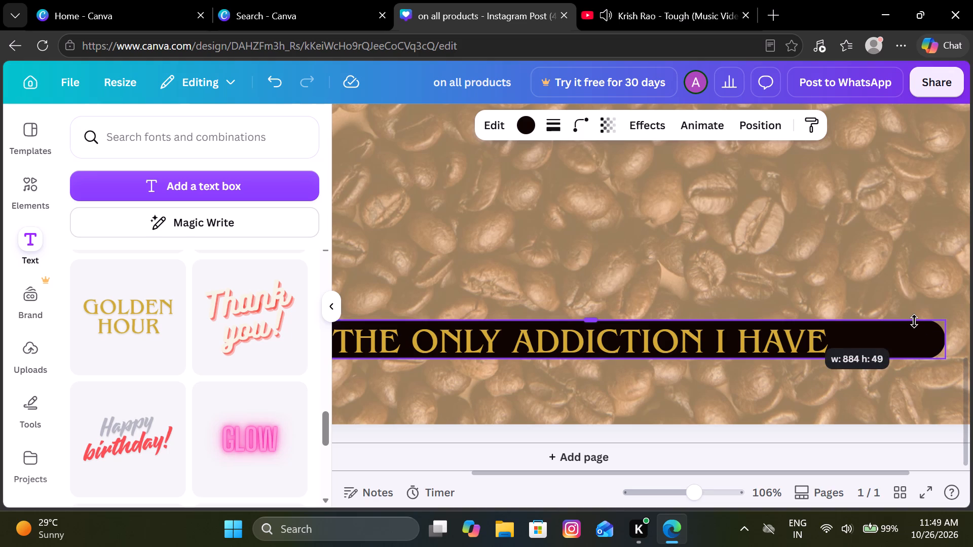
left_click_drag(914, 321, 914, 323)
left_click(819, 332)
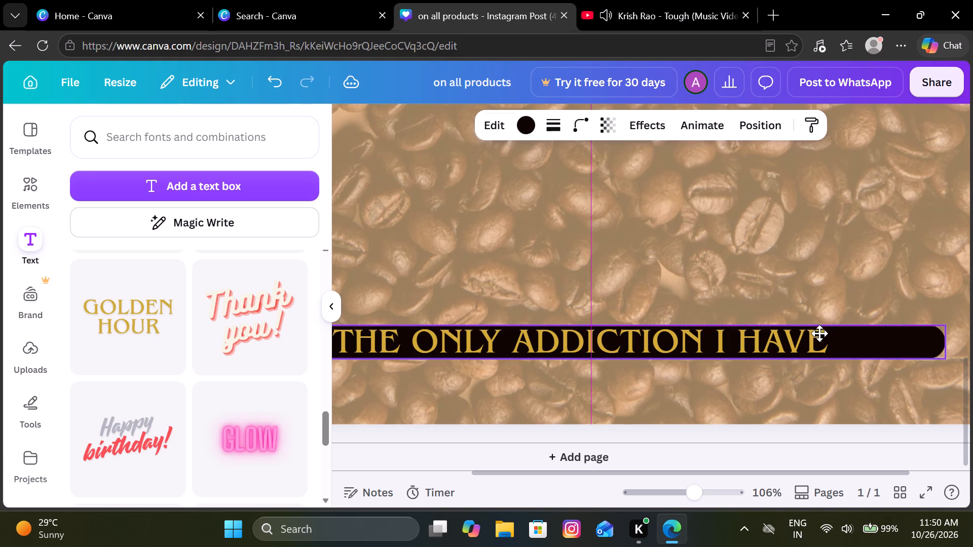
left_click(814, 277)
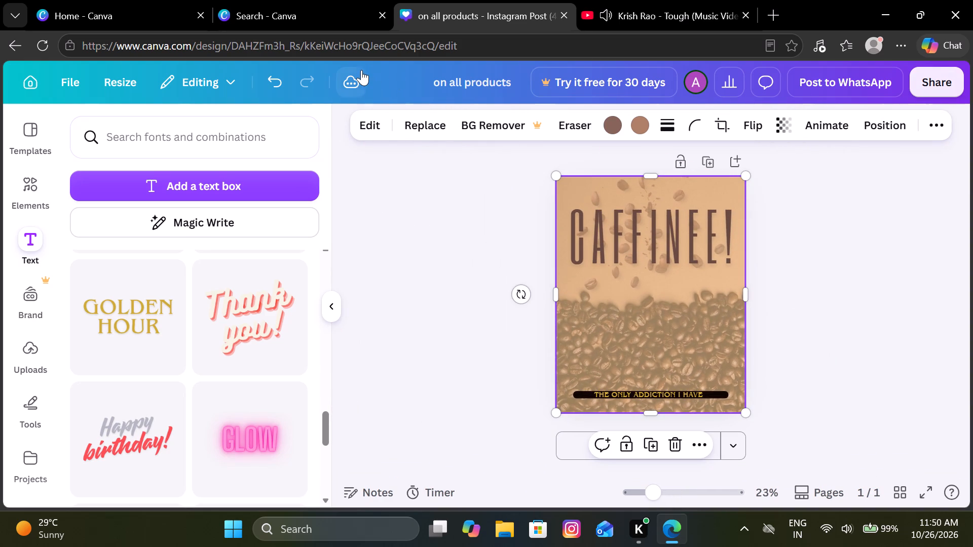
Check the save status of the design.
left_click(363, 84)
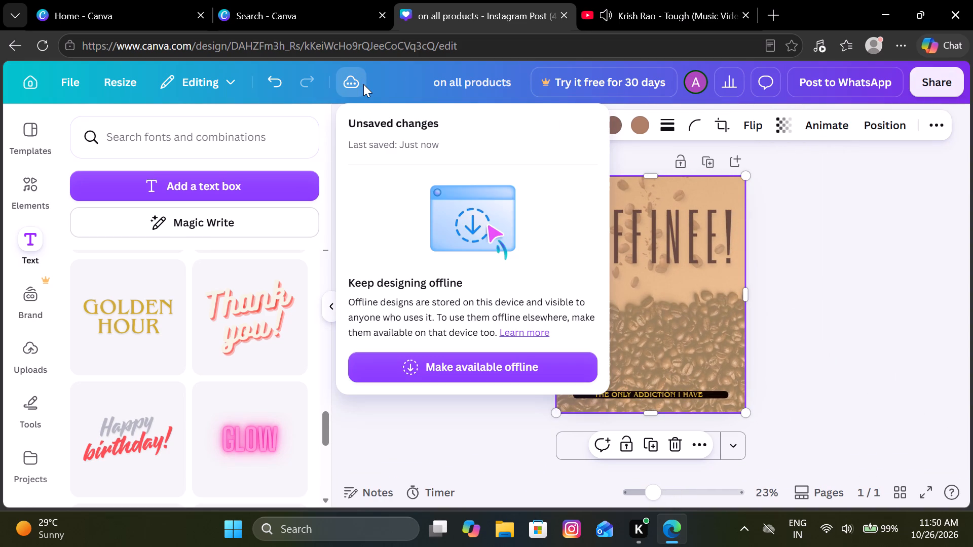
left_click(363, 84)
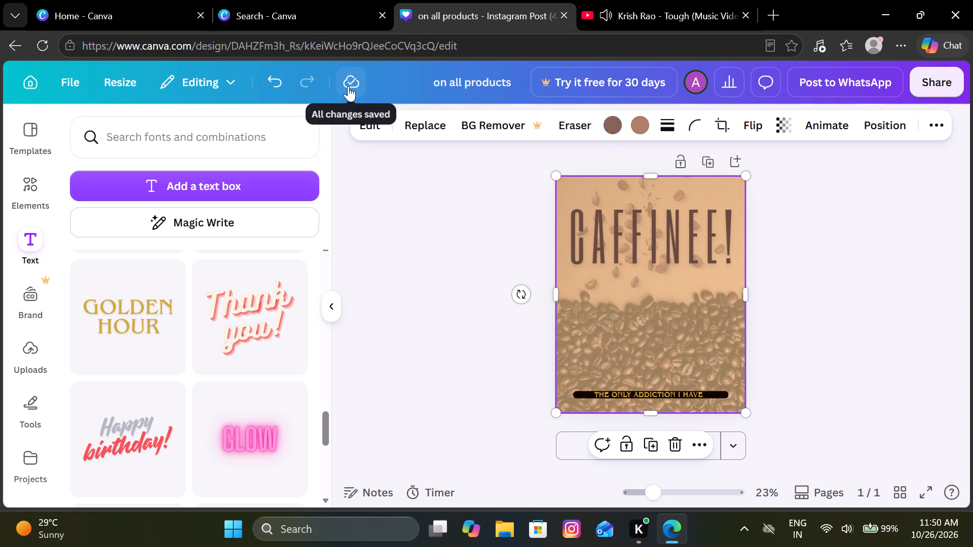
left_click(348, 86)
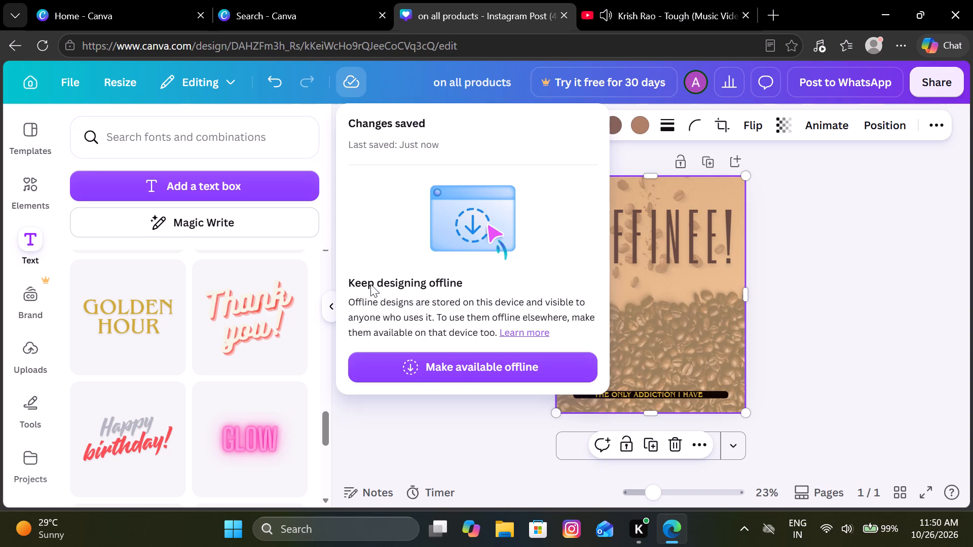
left_click(494, 424)
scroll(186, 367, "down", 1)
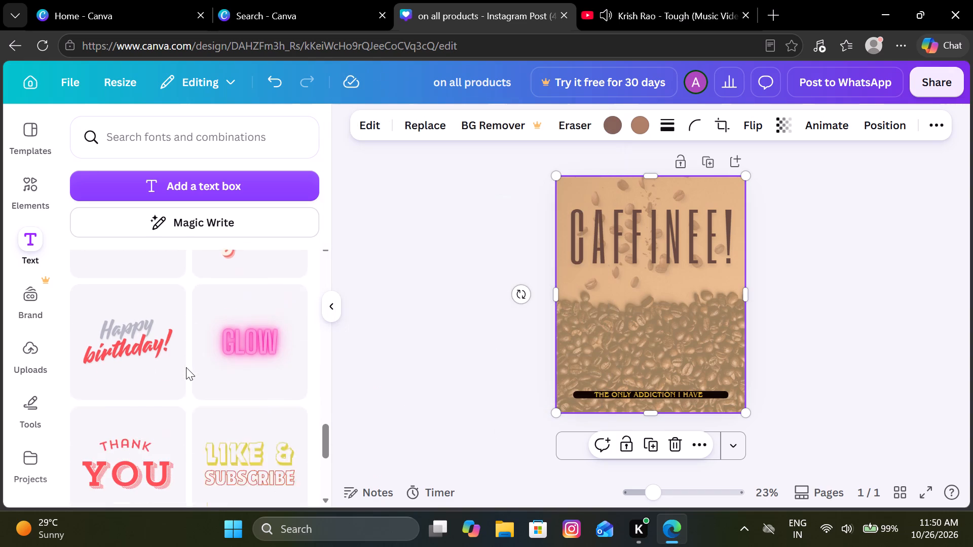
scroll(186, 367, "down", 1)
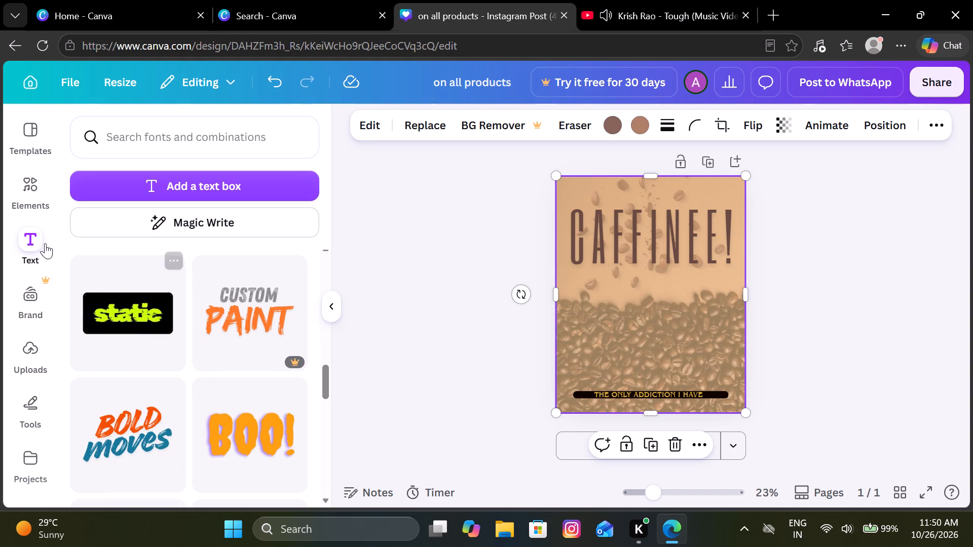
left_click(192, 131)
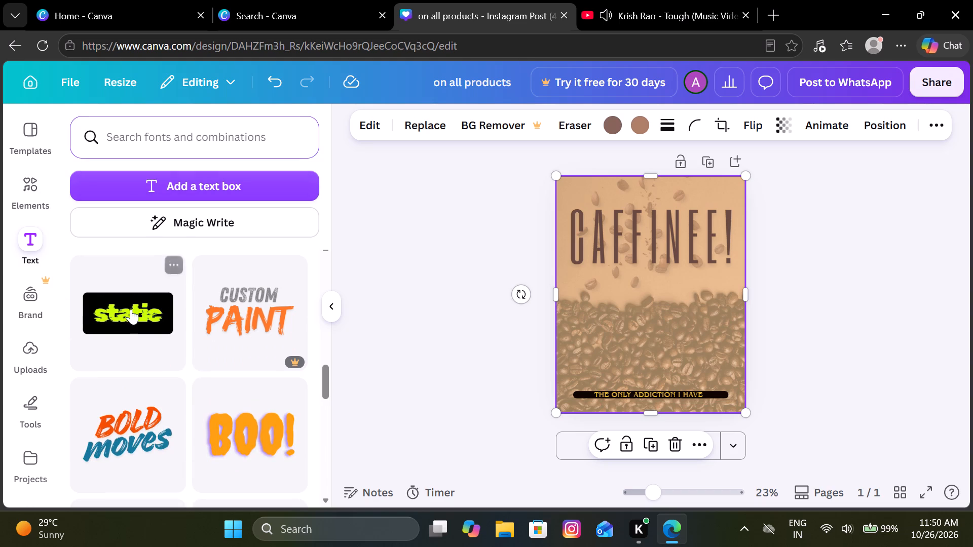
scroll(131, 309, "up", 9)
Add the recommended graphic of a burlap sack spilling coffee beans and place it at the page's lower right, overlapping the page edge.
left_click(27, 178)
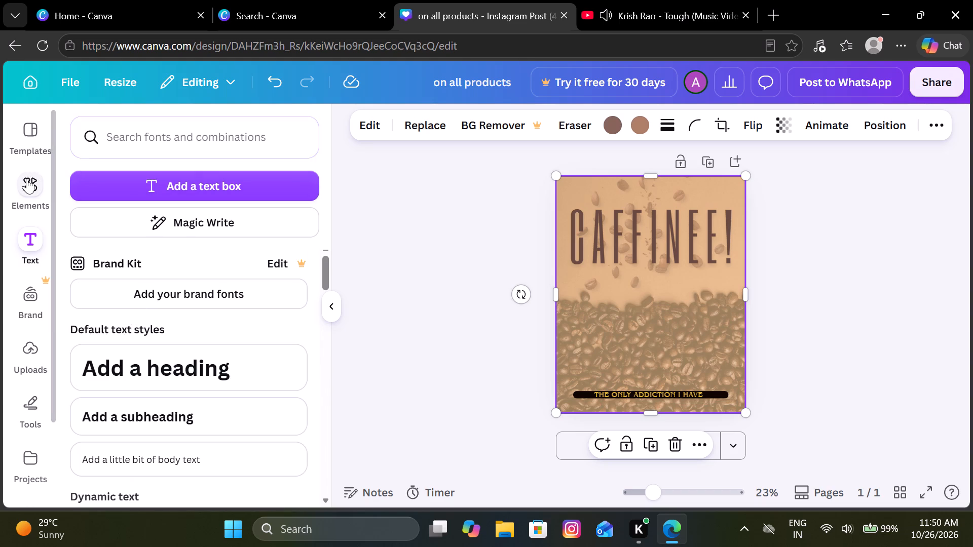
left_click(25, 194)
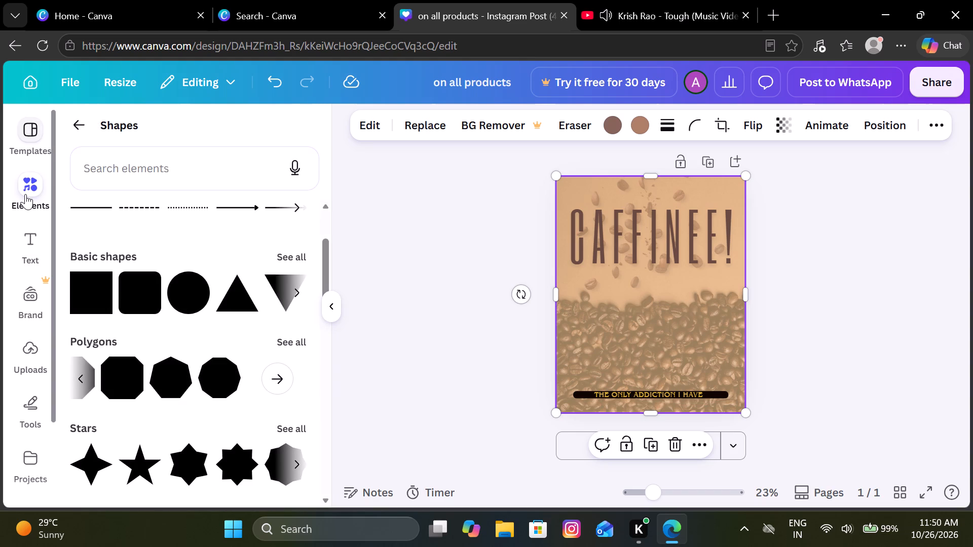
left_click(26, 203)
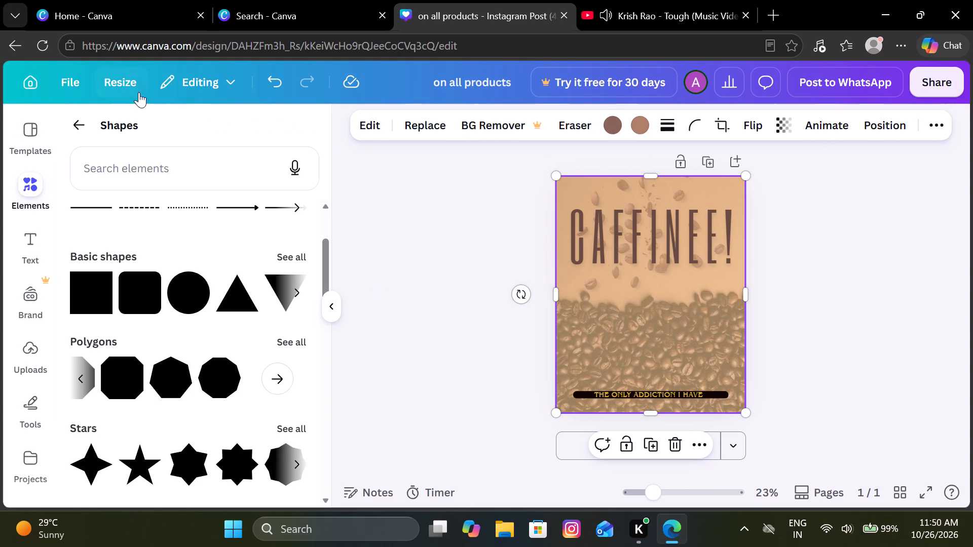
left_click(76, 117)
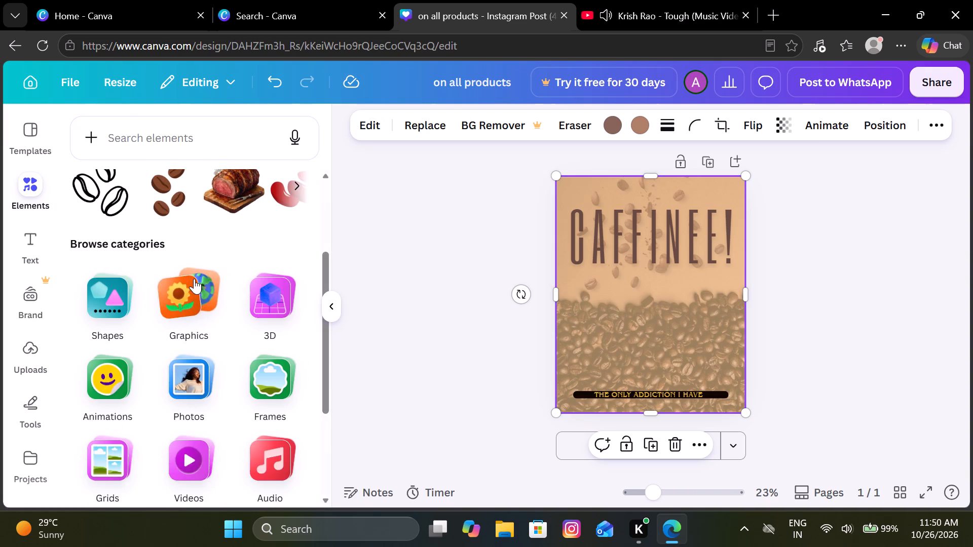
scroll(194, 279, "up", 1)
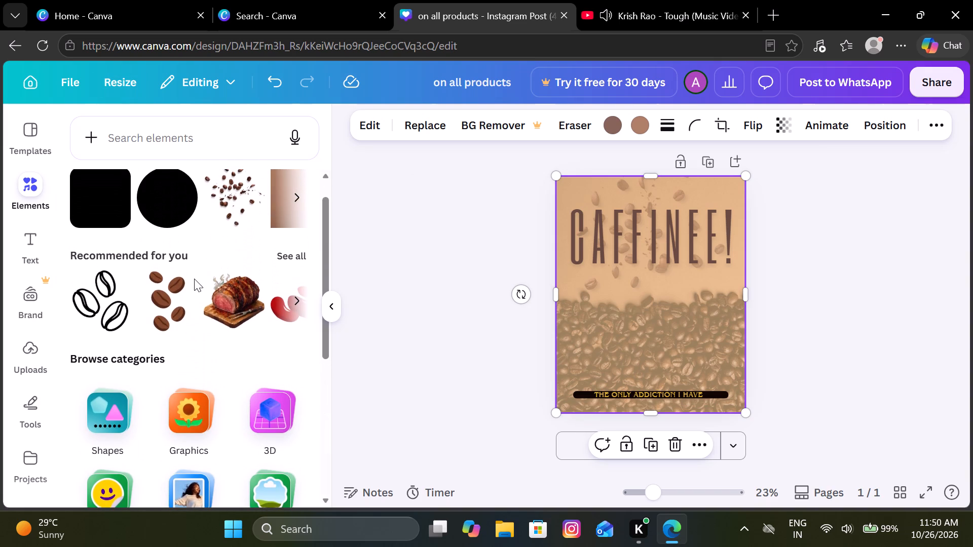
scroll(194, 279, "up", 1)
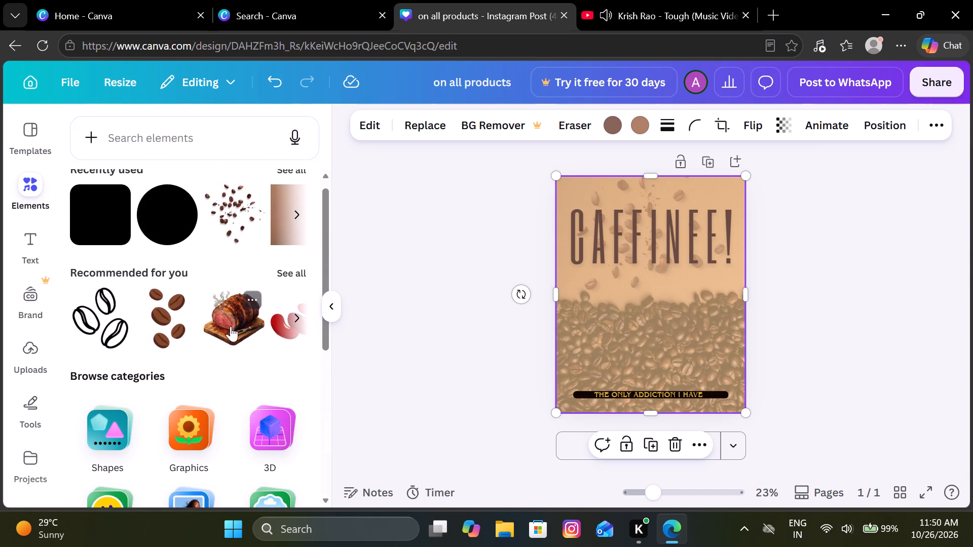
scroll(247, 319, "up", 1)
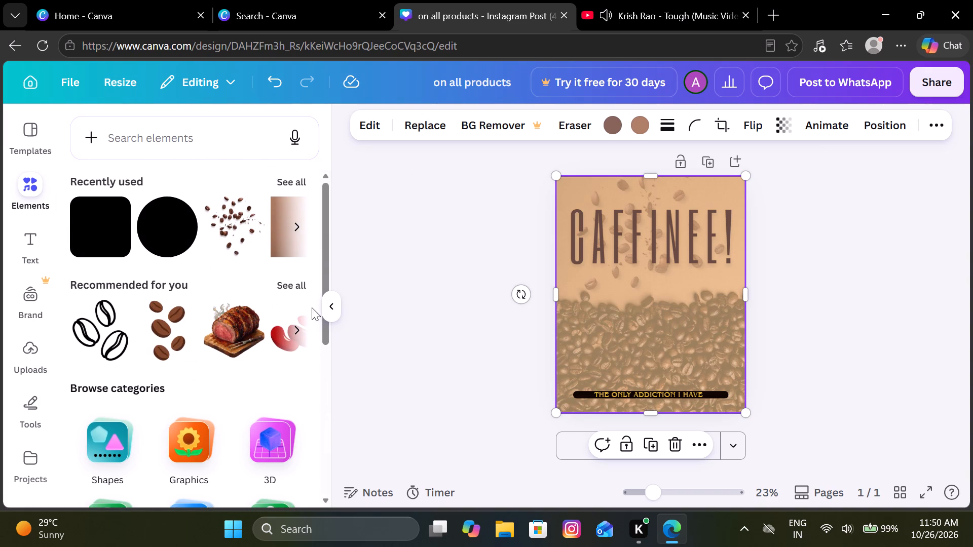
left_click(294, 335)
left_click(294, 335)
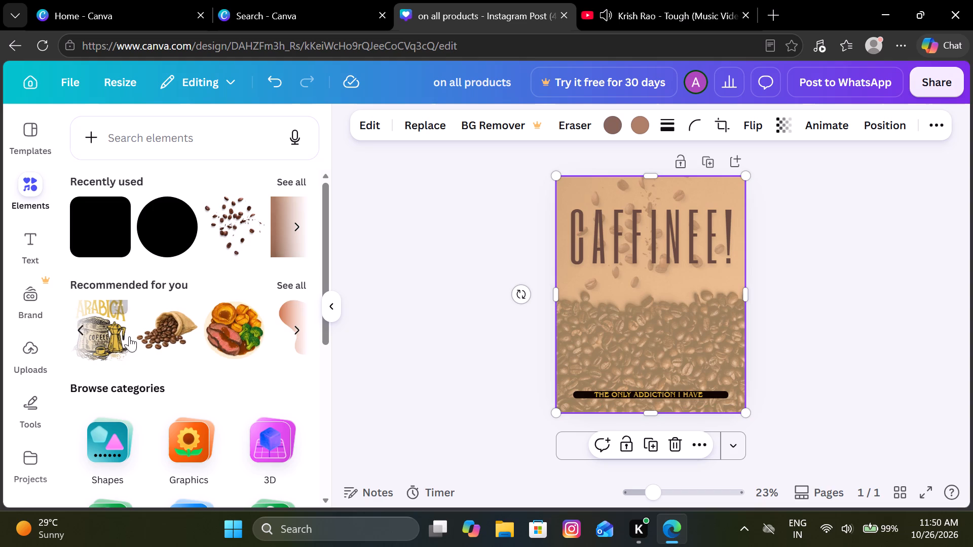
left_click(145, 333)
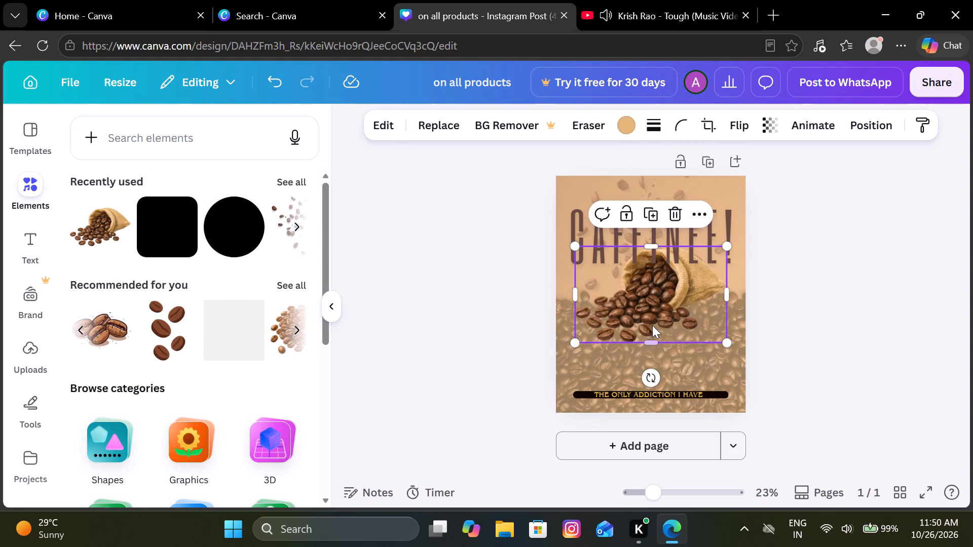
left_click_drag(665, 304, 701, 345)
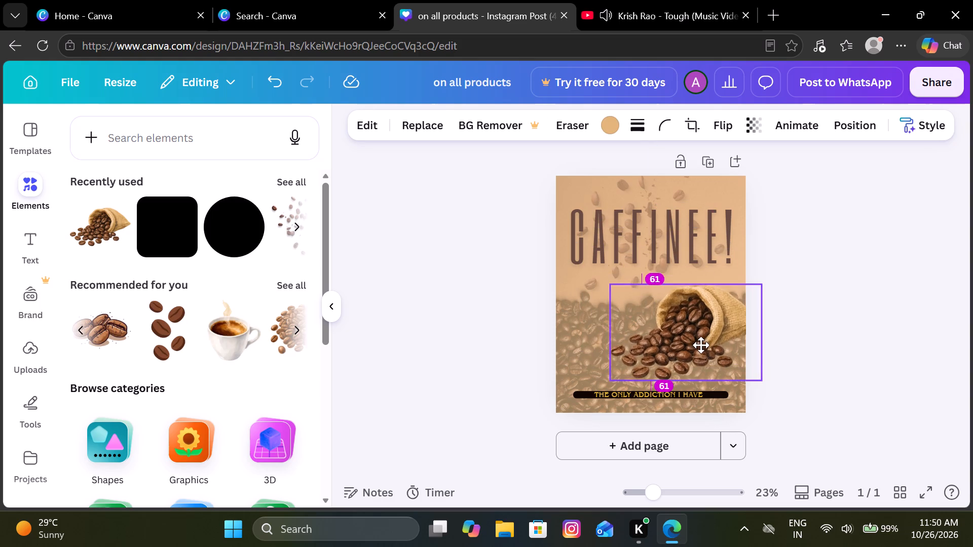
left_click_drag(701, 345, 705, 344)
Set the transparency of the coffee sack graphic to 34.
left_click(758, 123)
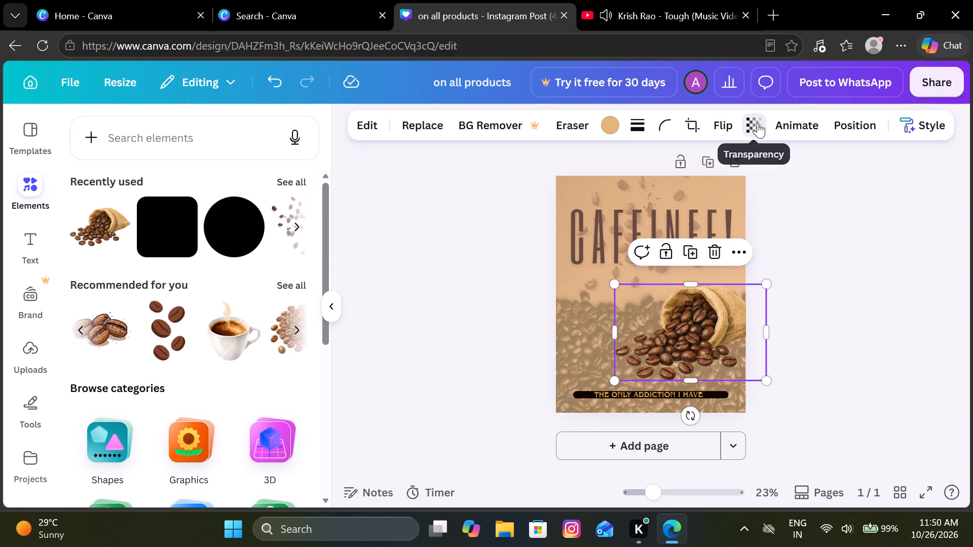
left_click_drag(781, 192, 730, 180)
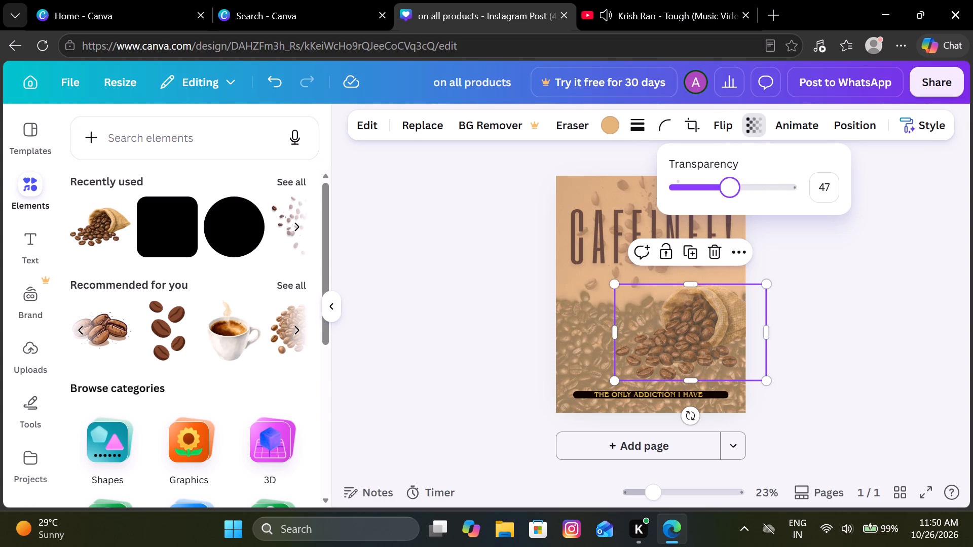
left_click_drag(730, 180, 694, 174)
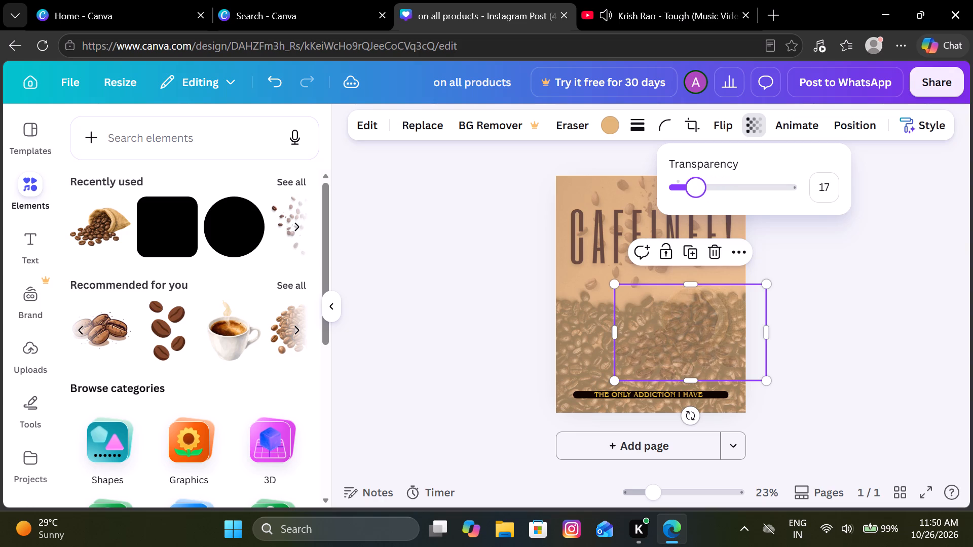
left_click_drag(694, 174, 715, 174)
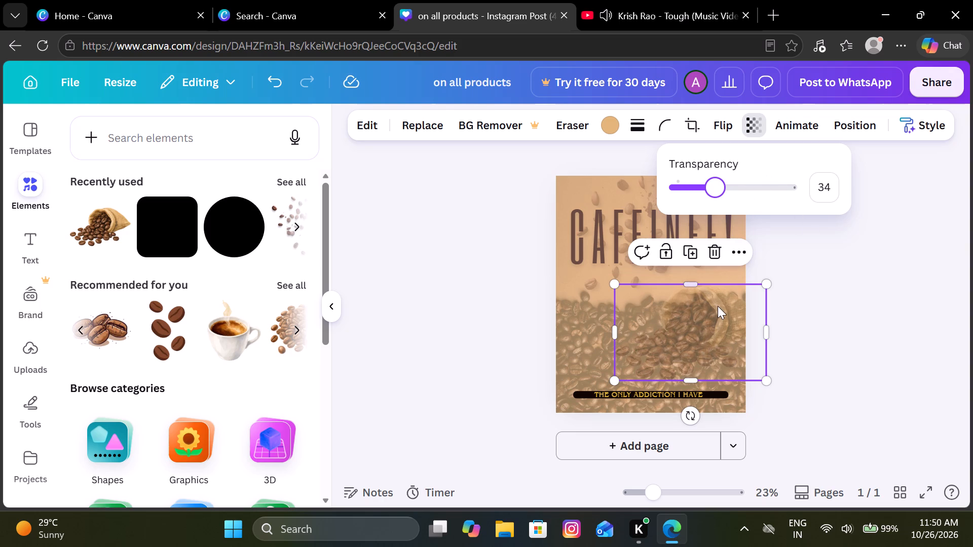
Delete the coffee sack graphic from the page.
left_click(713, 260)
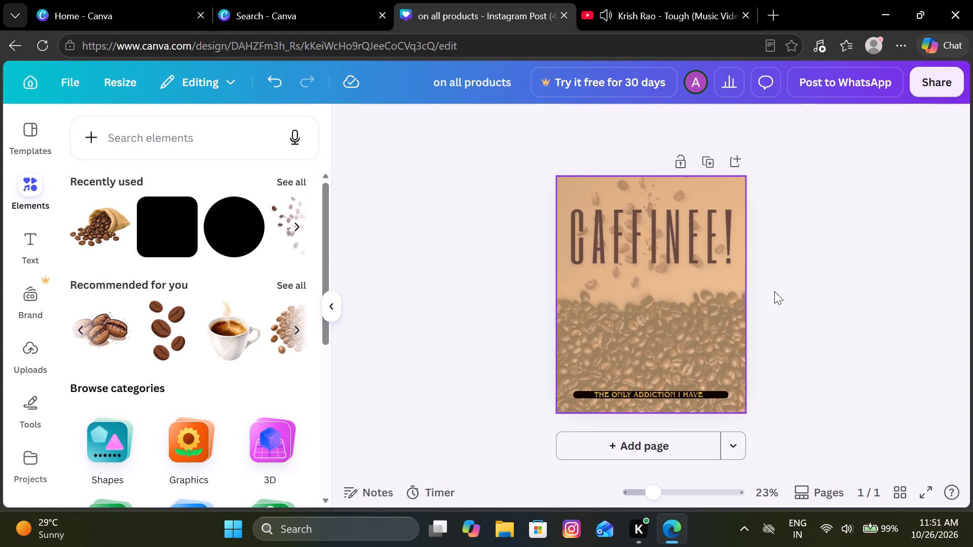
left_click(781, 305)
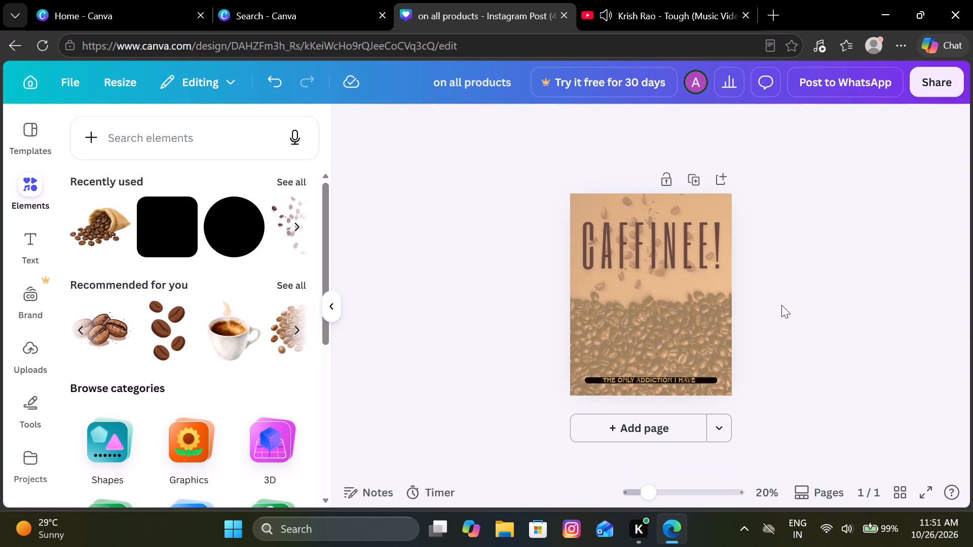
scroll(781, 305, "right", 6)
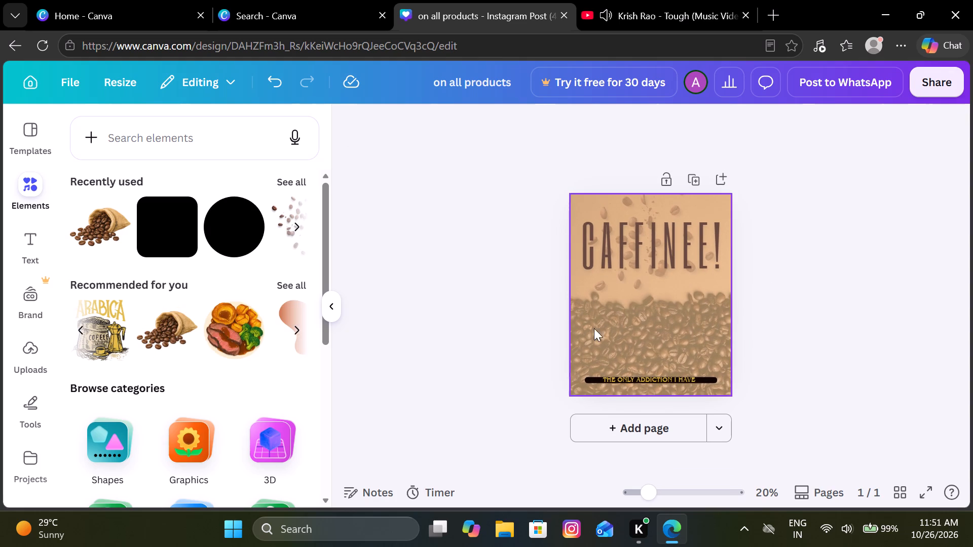